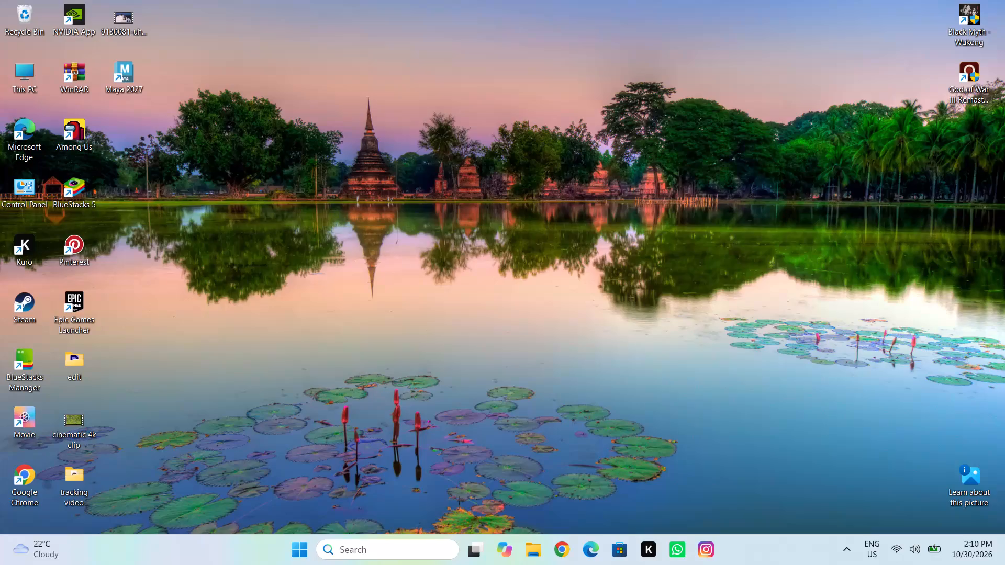
Search the installed apps for Adobe After Effects 2026 and launch it.
click(295, 540)
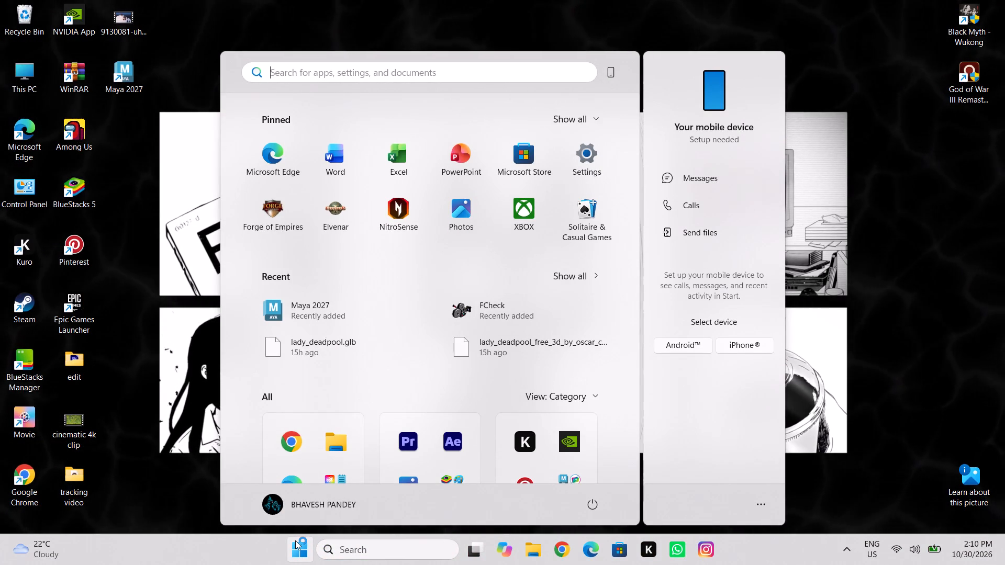
key(a)
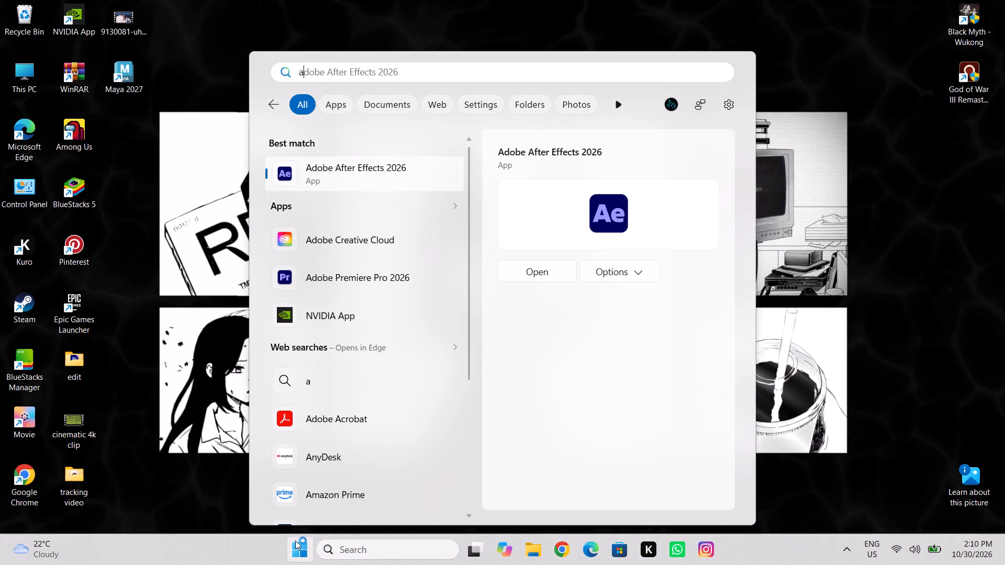
key(Return)
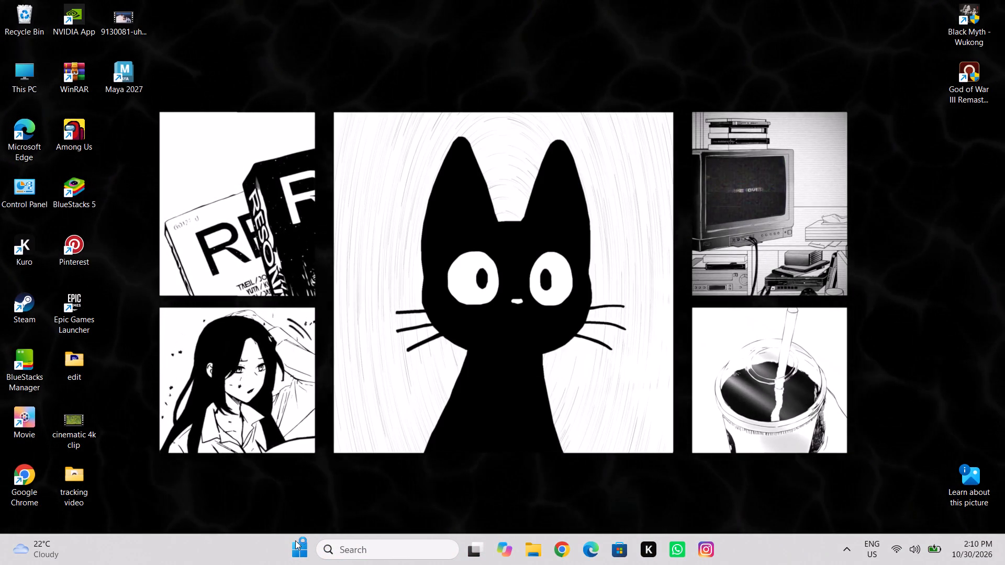
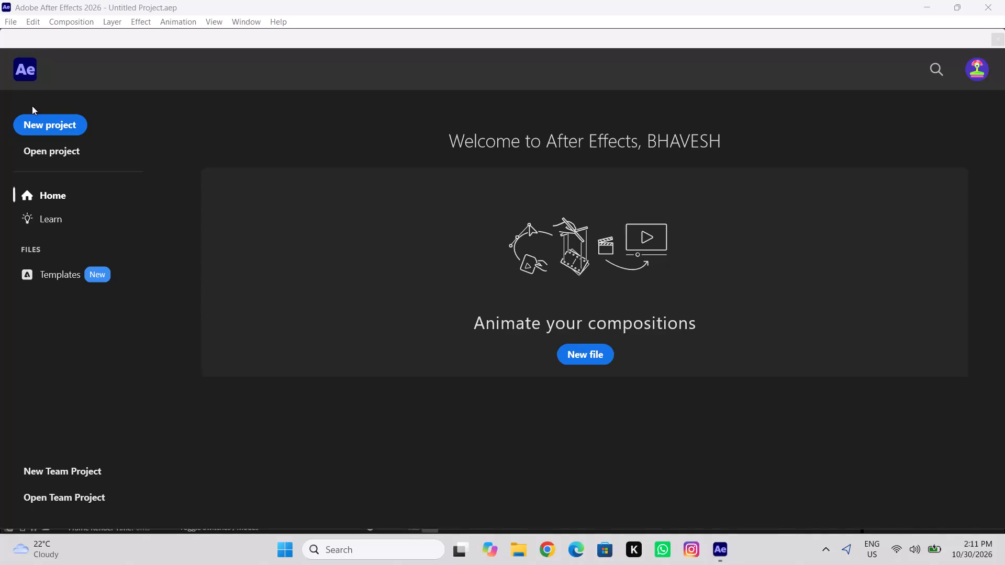
Start a new empty project from the After Effects home screen.
click(39, 119)
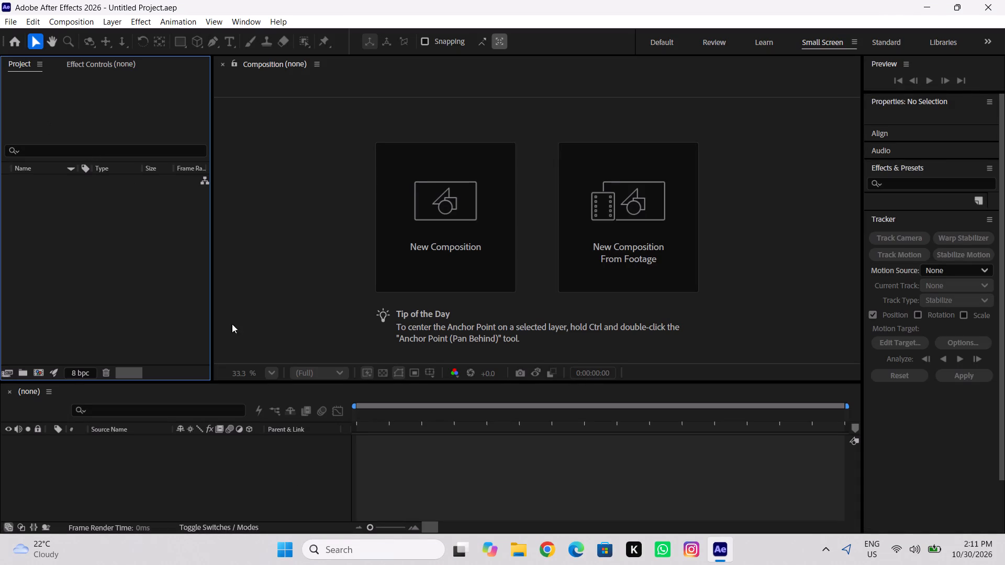
Launch the pinned app marked with a K alongside After Effects.
click(639, 557)
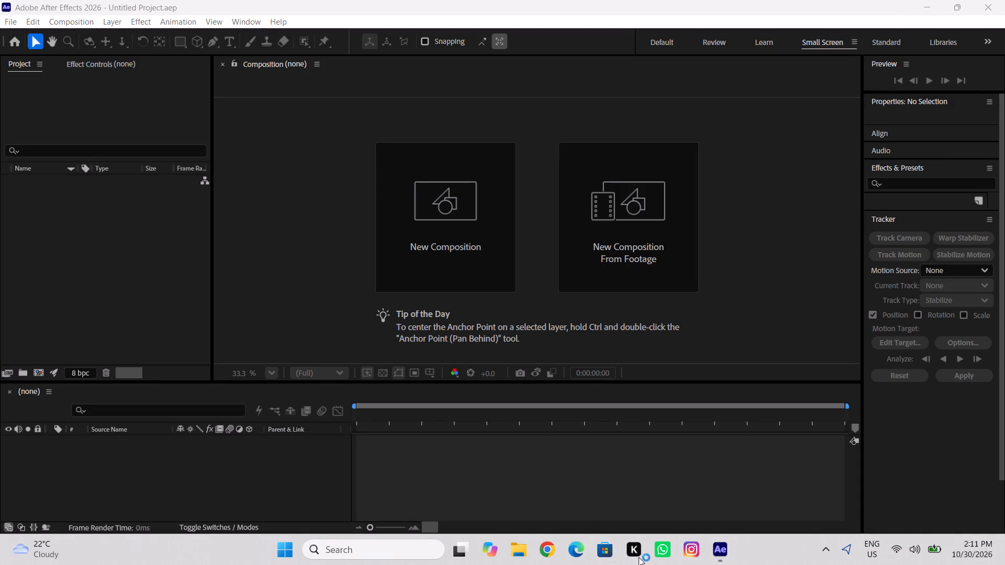
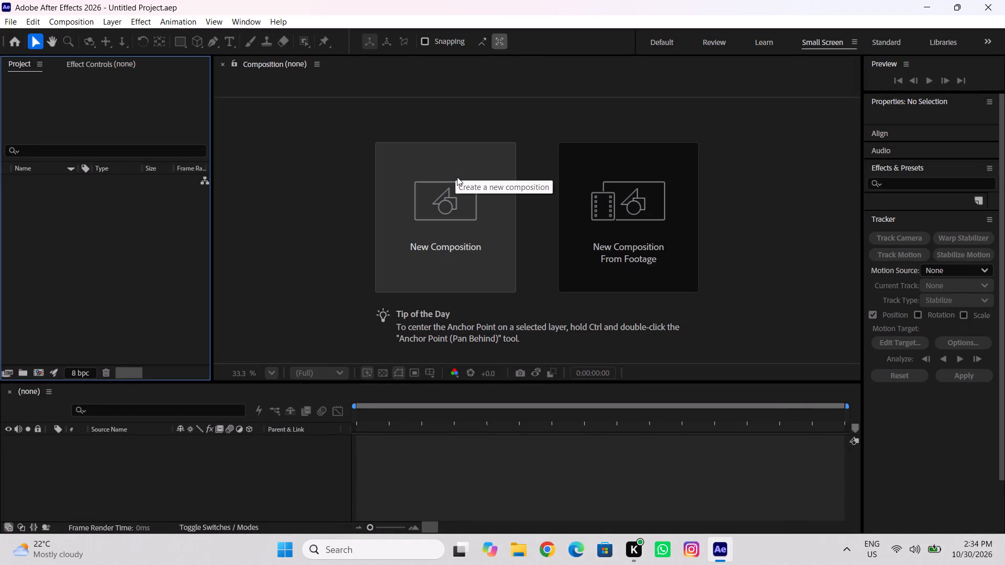
Create a new composition from the footage file 12991937_3840_2160_60fps in the Downloads folder.
click(768, 177)
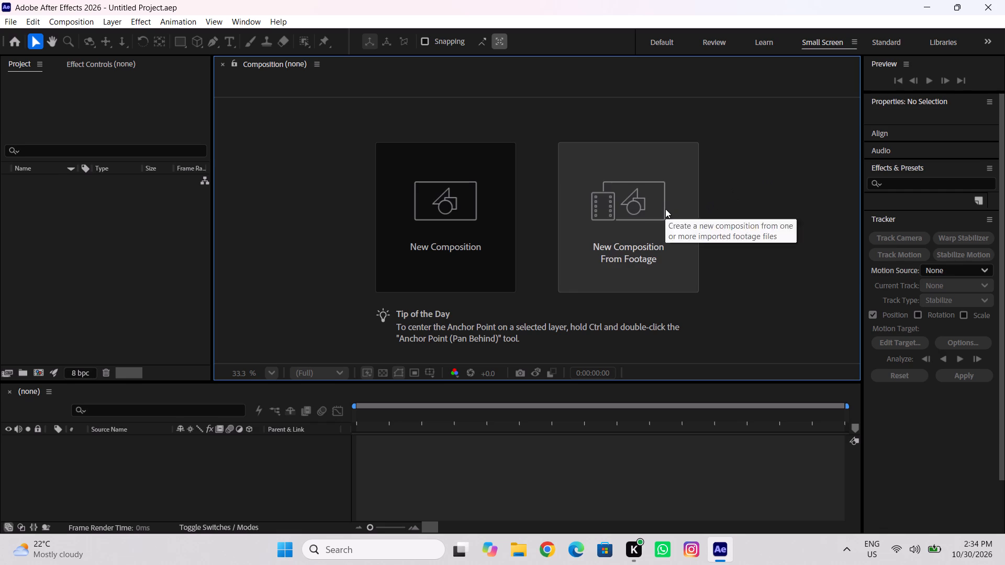
click(665, 209)
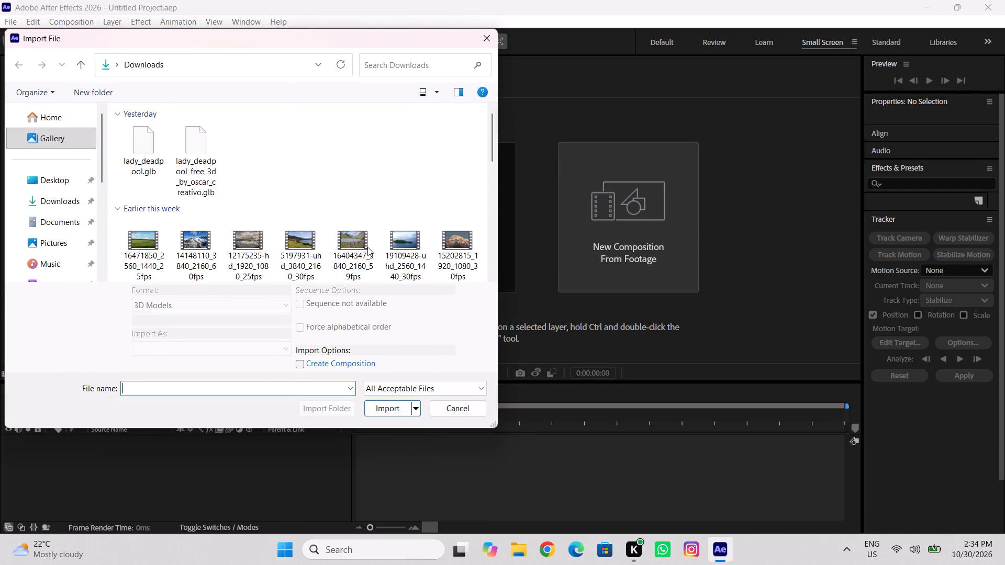
scroll(372, 247, down, 2)
click(400, 173)
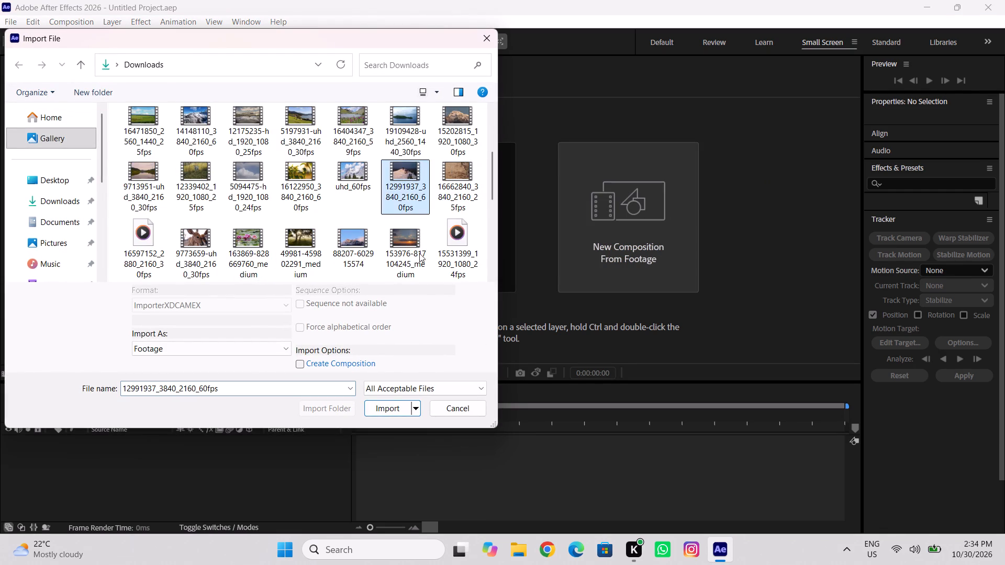
click(384, 411)
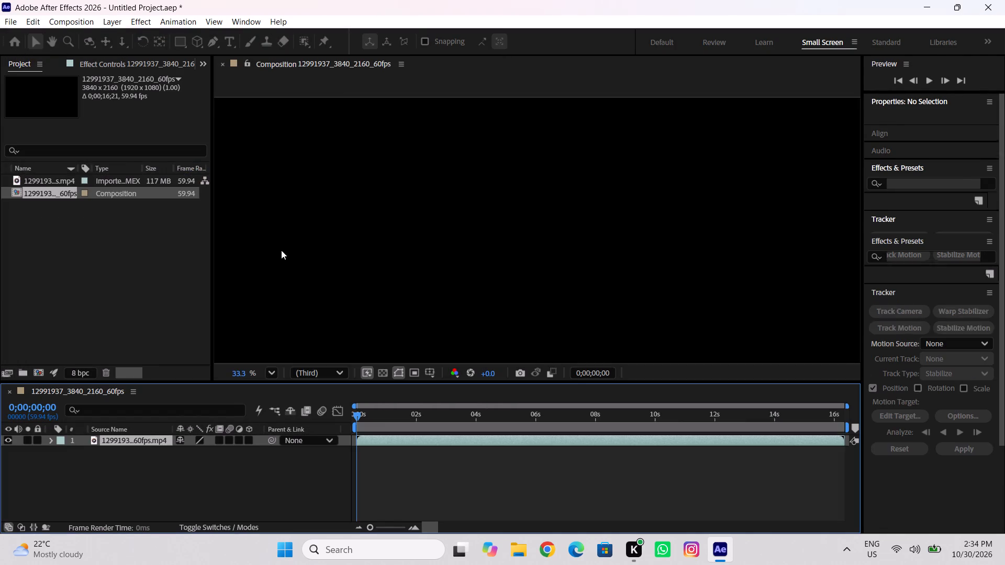
Fit the whole snowy mountain frame in the composition view and preview the clip from the start.
scroll(686, 274, down, 9)
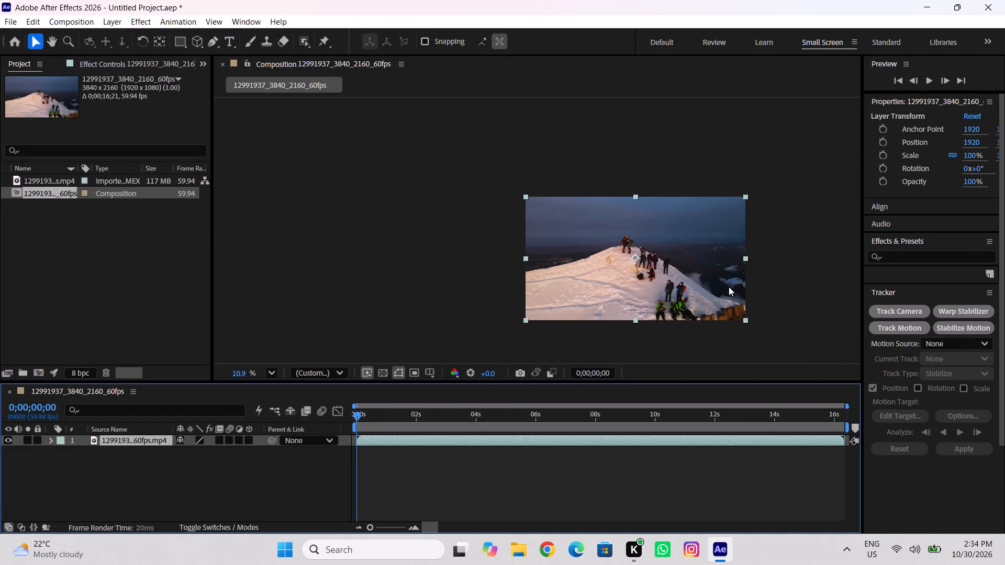
scroll(829, 322, up, 4)
drag(488, 410, 242, 396)
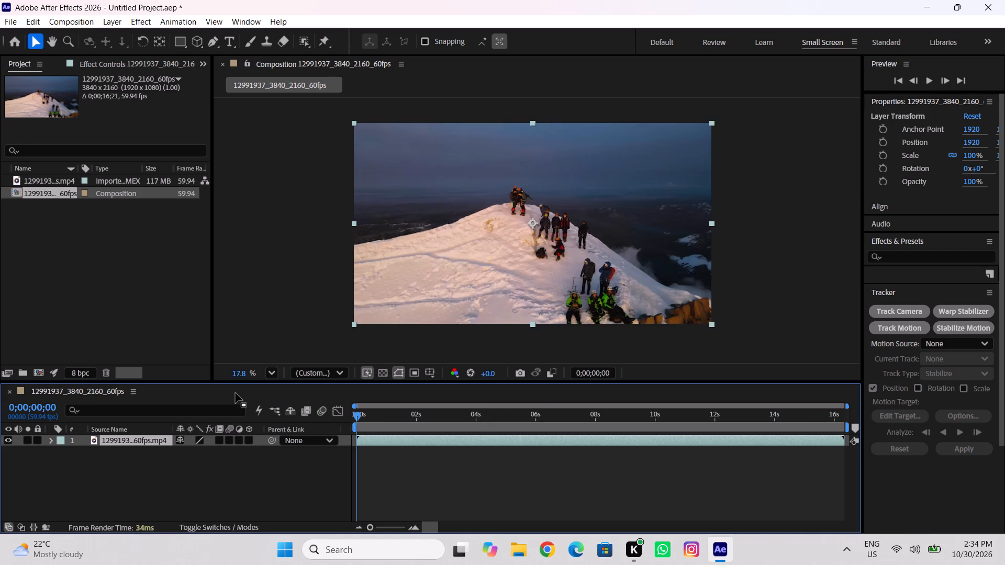
key(space)
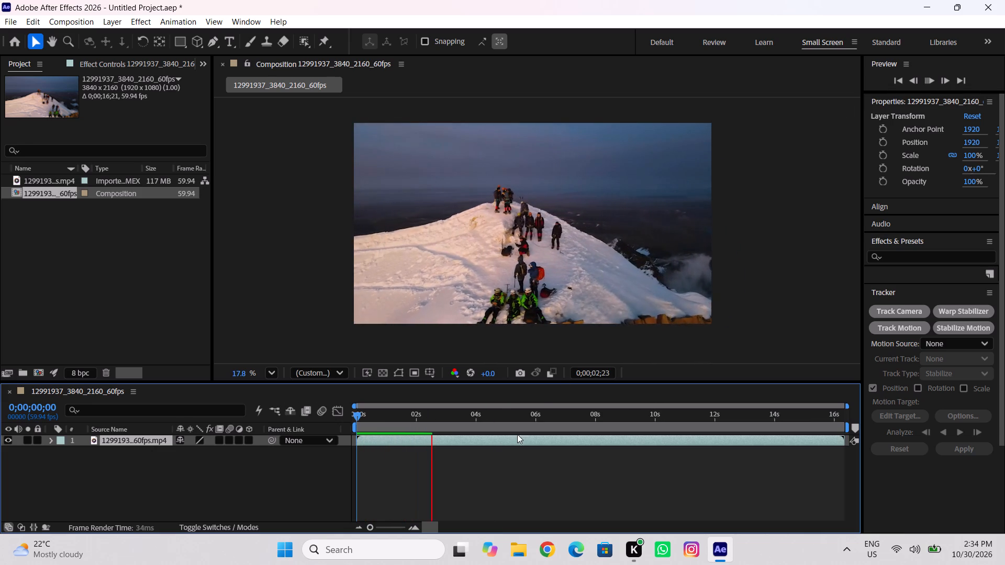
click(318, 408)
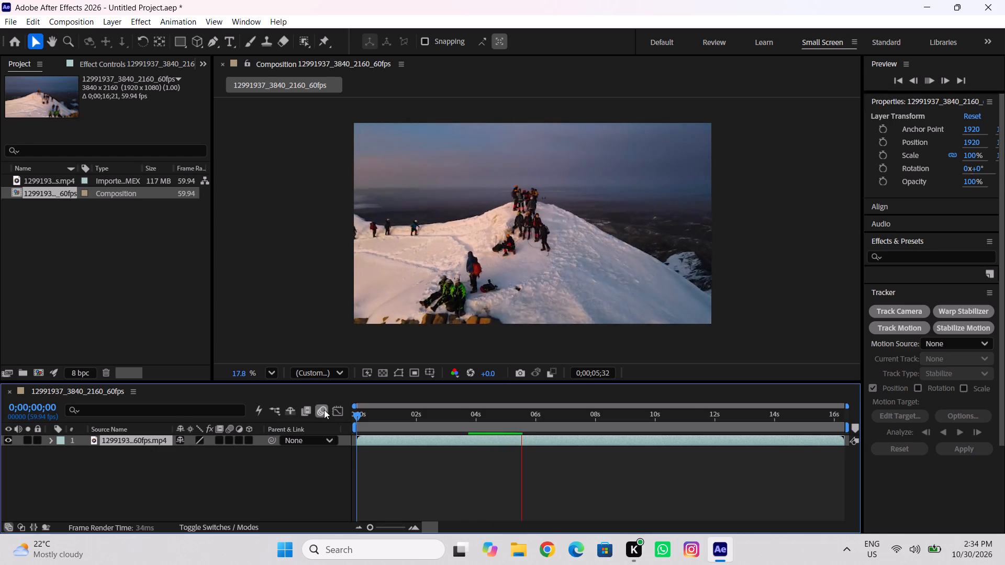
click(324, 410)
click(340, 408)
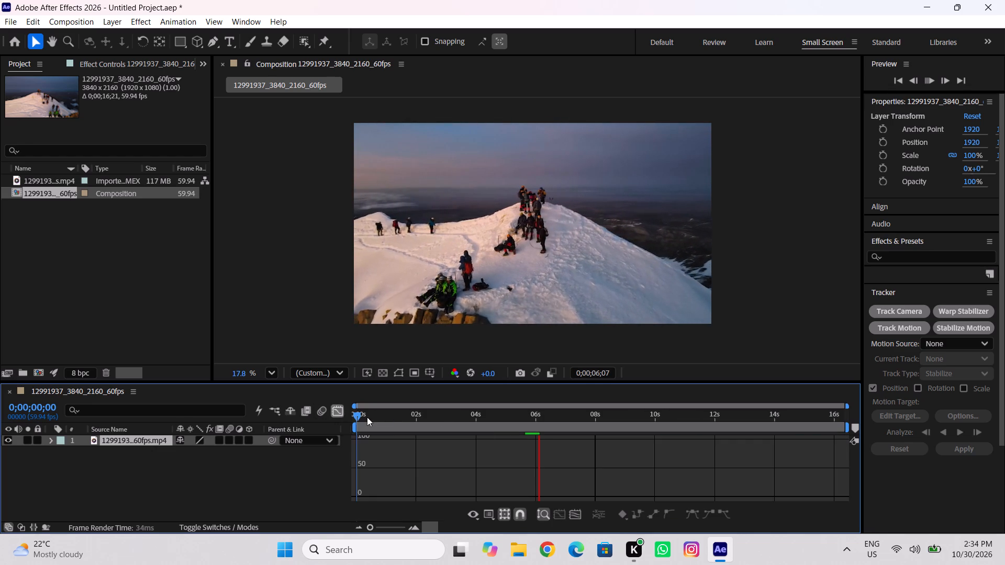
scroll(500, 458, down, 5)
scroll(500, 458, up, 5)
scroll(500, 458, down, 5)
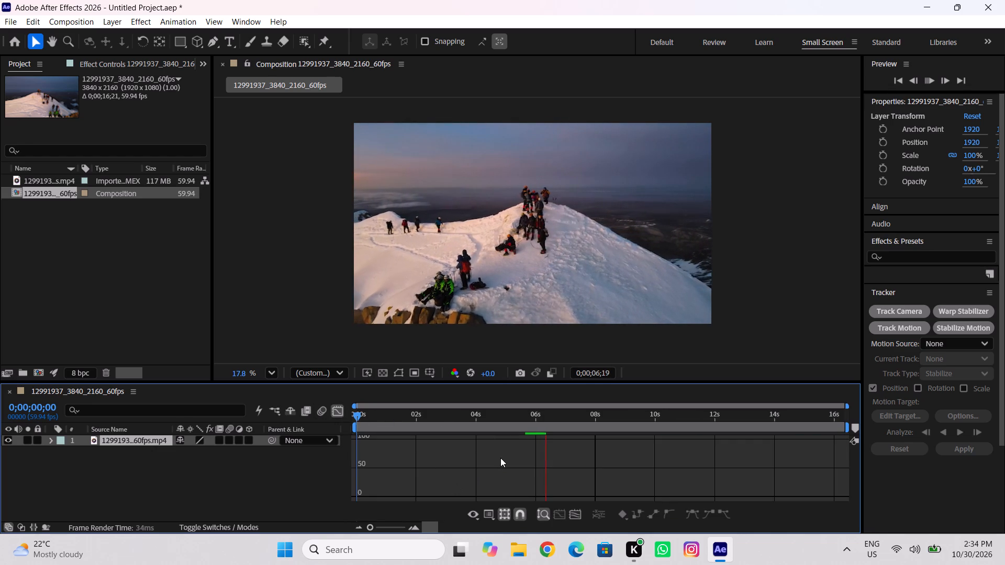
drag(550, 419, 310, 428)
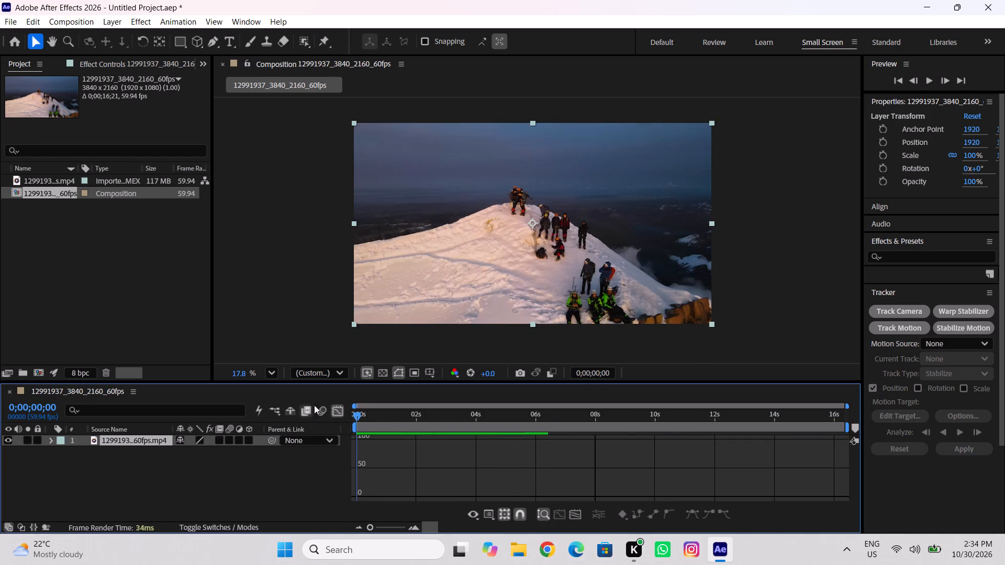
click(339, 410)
Play the mountain clip again from the start of the timeline.
drag(464, 431, 332, 445)
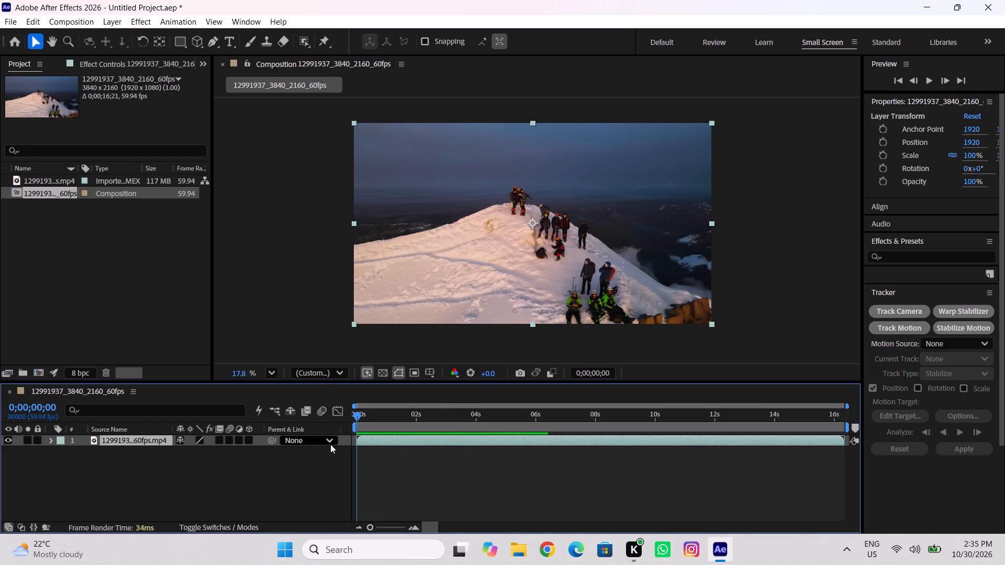
key(space)
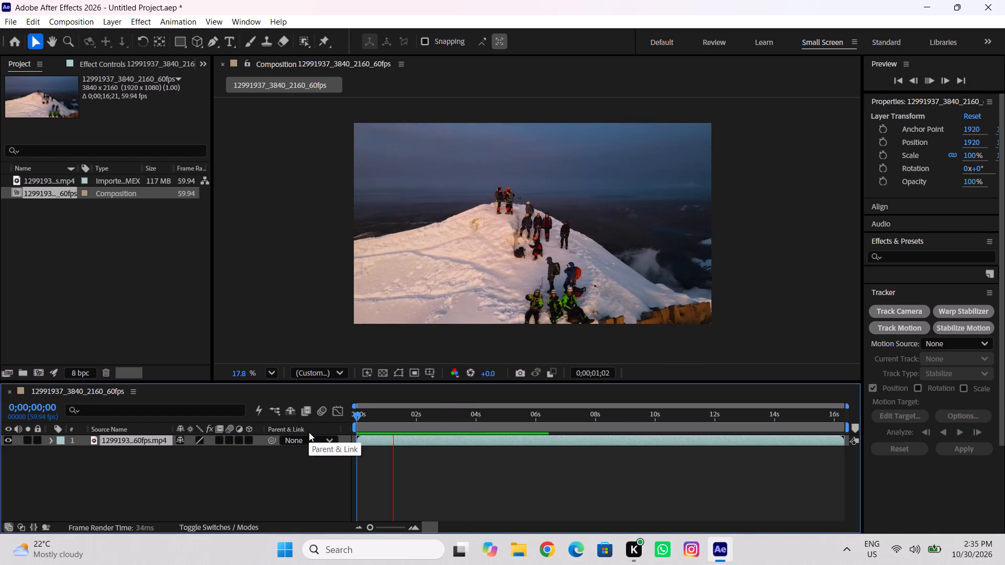
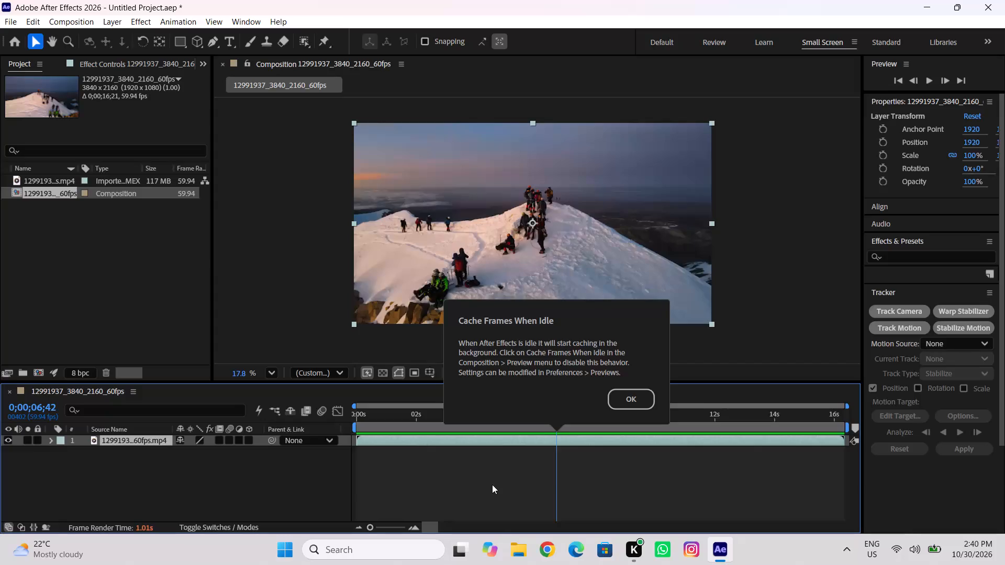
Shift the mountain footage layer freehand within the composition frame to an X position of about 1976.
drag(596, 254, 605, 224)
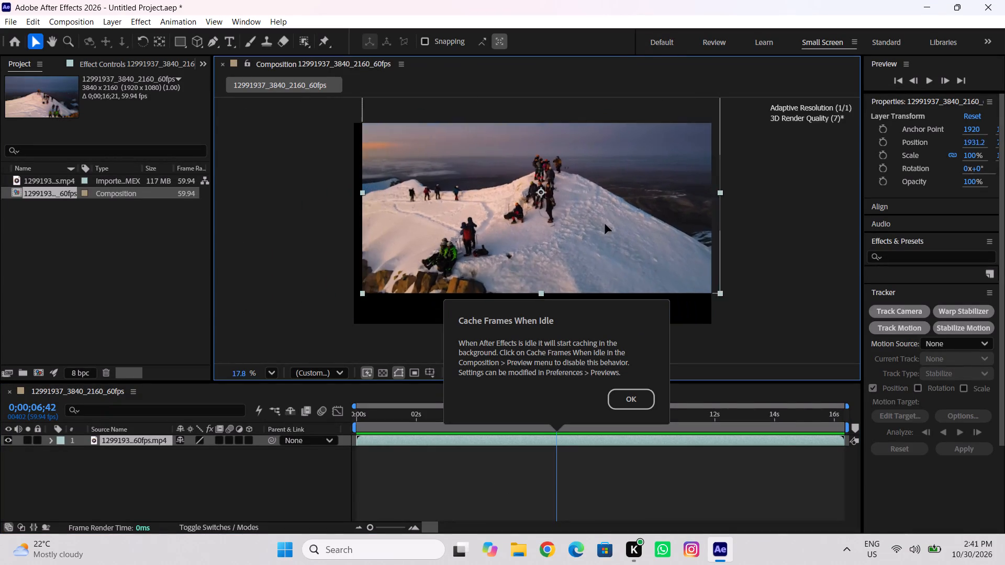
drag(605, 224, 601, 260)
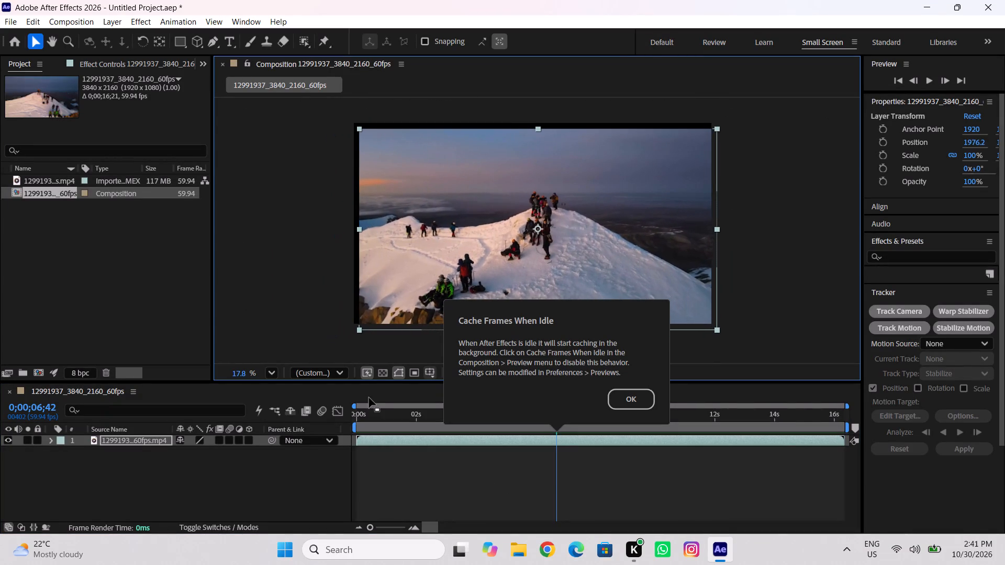
Dismiss the Cache Frames When Idle notice.
click(606, 395)
click(616, 399)
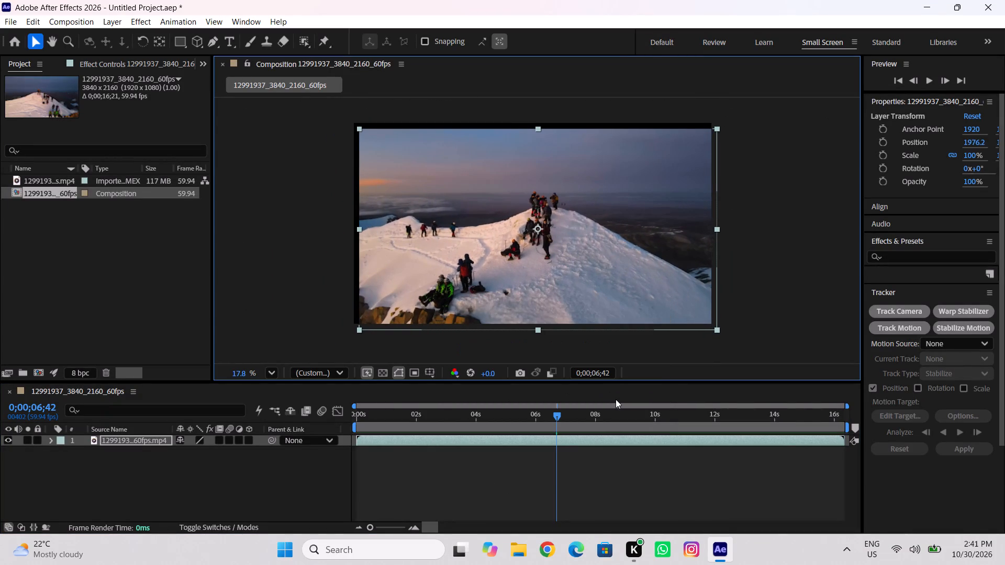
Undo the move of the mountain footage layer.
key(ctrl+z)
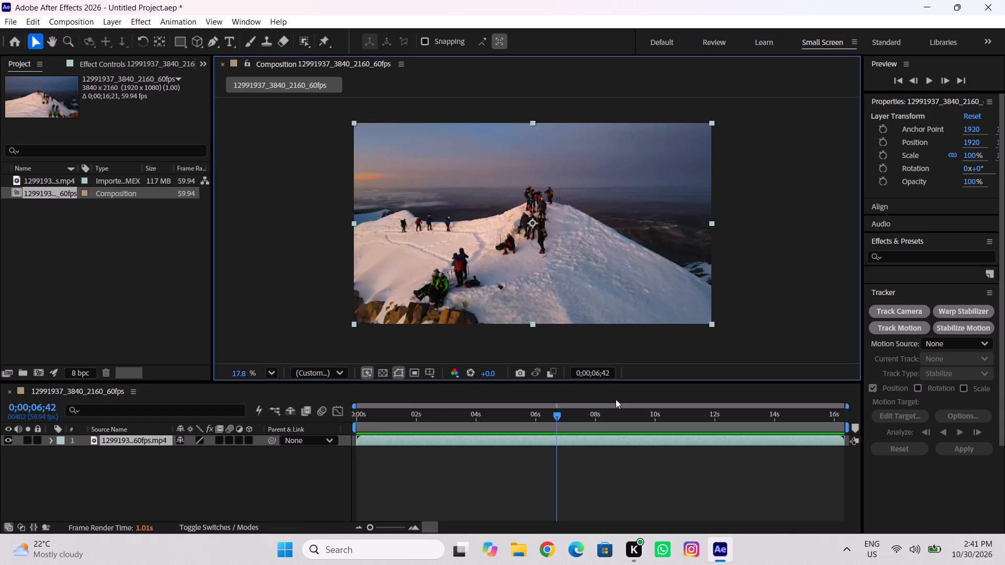
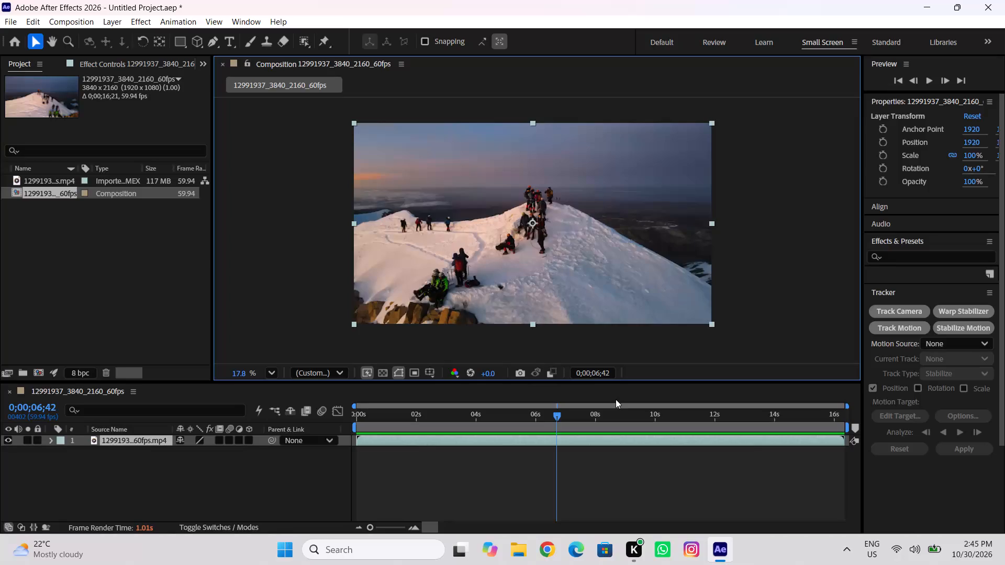
Step through the mountain footage frame by frame to 0;00;06;48 to examine the climbers' movement.
key(ctrl+Down)
key(ctrl+Down)
key(ctrl+Down)
key(ctrl+Up)
key(ctrl+Up)
key(ctrl+Up)
key(ctrl+Right)
key(ctrl+Right)
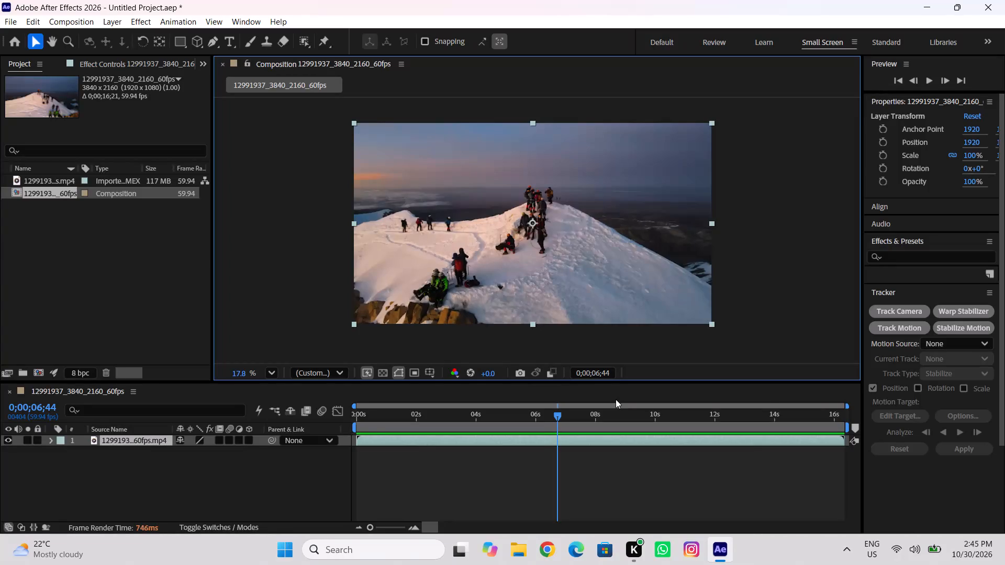
key(ctrl+Up)
key(ctrl+Right)
key(ctrl+Right)
key(ctrl+Right)
key(ctrl+Right)
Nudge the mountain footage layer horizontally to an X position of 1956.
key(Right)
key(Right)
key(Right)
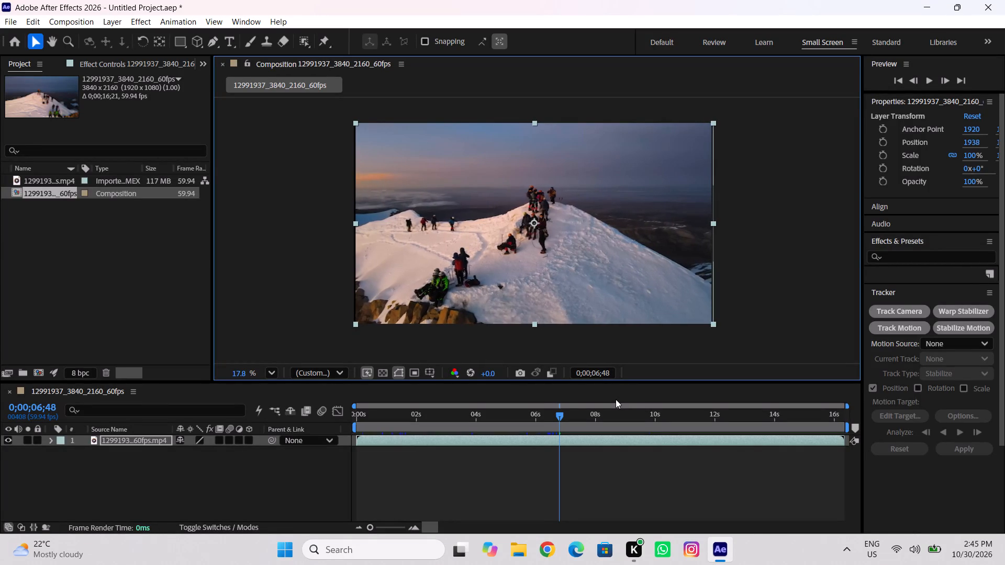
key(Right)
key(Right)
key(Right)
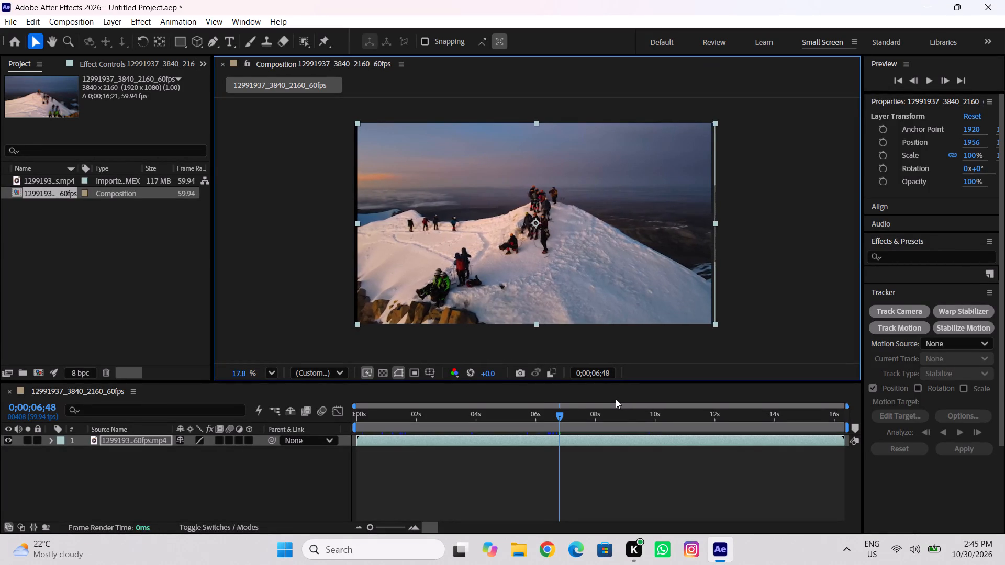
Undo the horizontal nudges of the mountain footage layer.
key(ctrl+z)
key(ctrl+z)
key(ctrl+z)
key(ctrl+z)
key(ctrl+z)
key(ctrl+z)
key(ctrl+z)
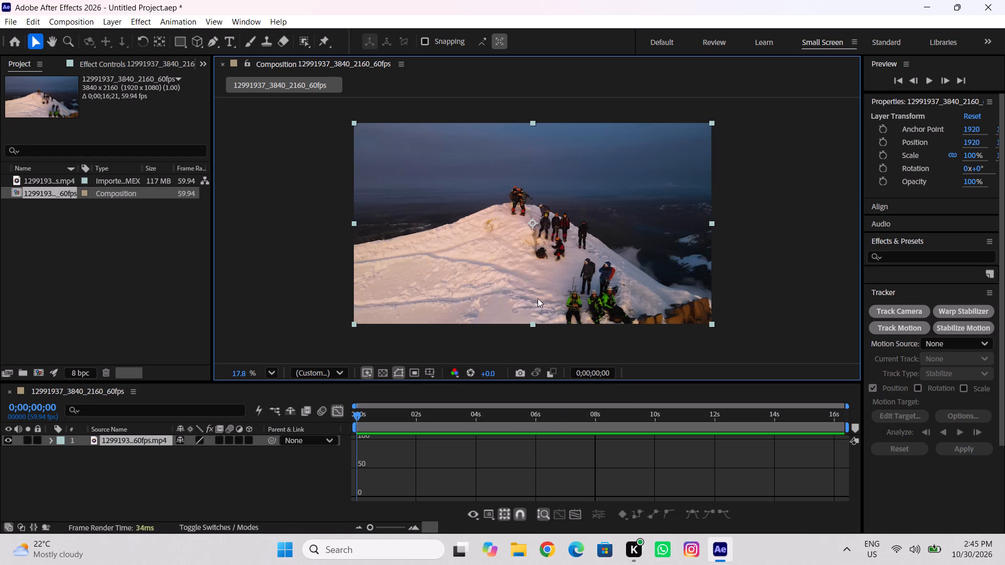
Switch the timeline from the Graph Editor back to the layer bar view.
click(336, 415)
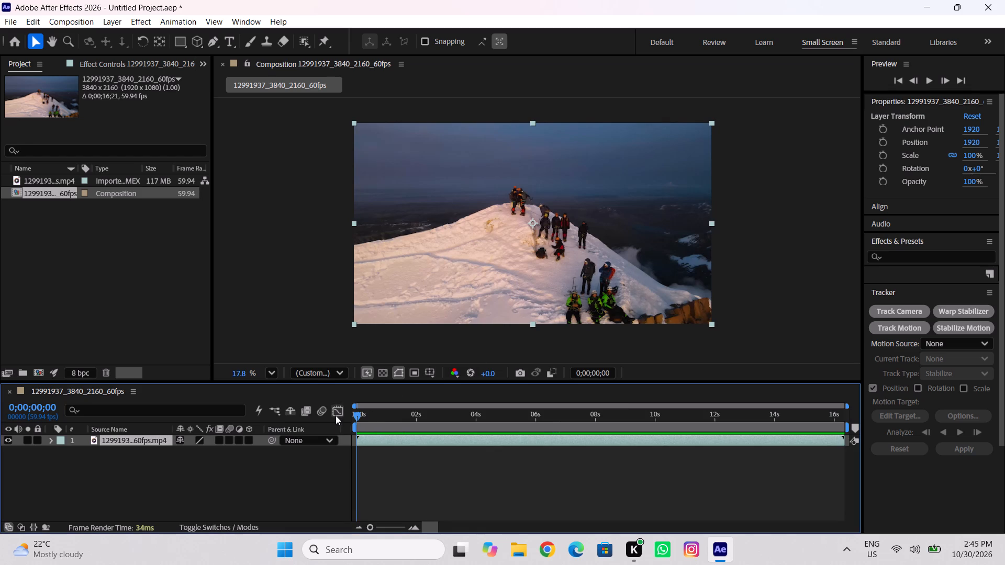
Step through the opening of the mountain footage frame by frame to 0;00;00;07.
key(ctrl+Right)
key(ctrl+Right)
key(ctrl+Right)
key(ctrl+Right)
key(ctrl+Right)
key(ctrl+Right)
key(ctrl+Right)
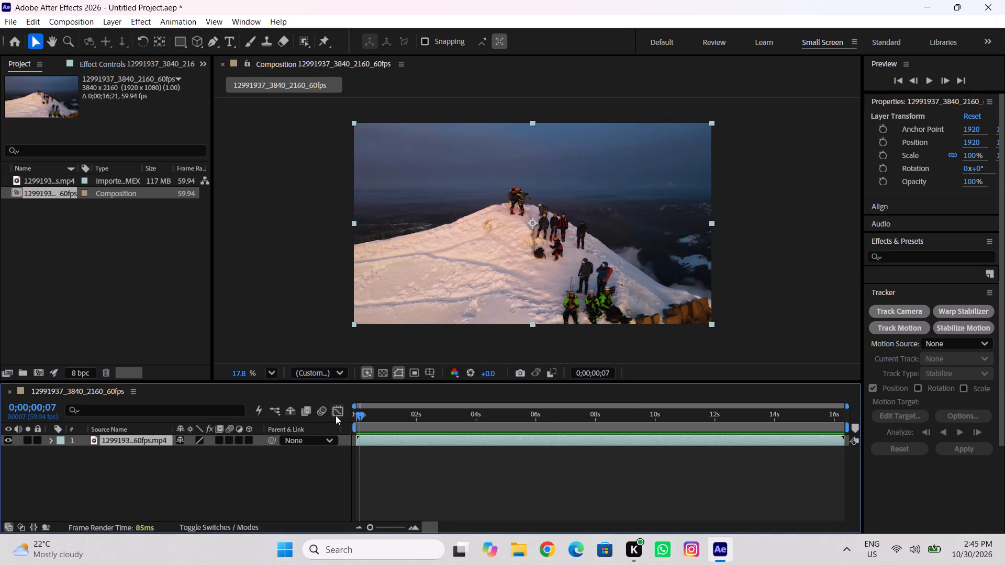
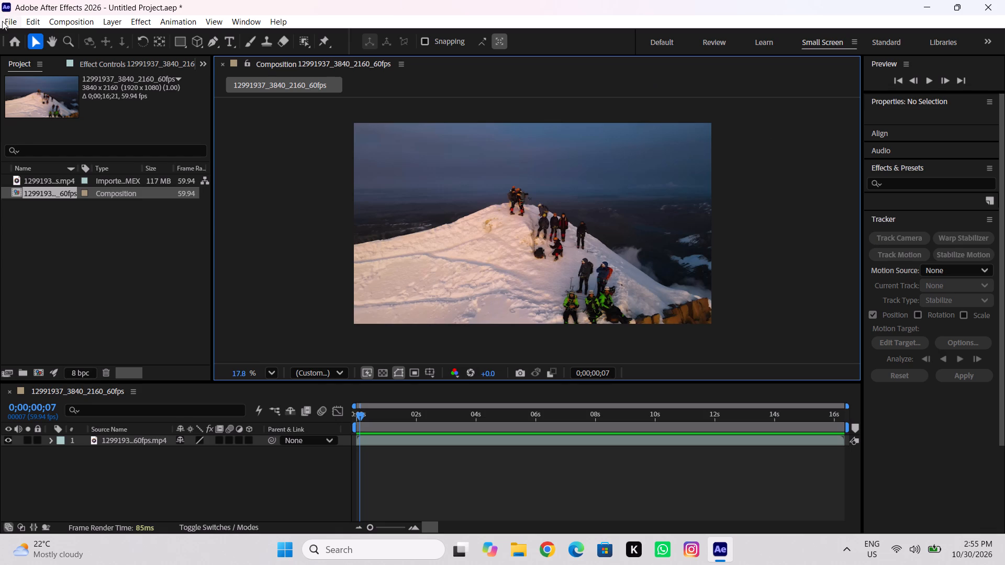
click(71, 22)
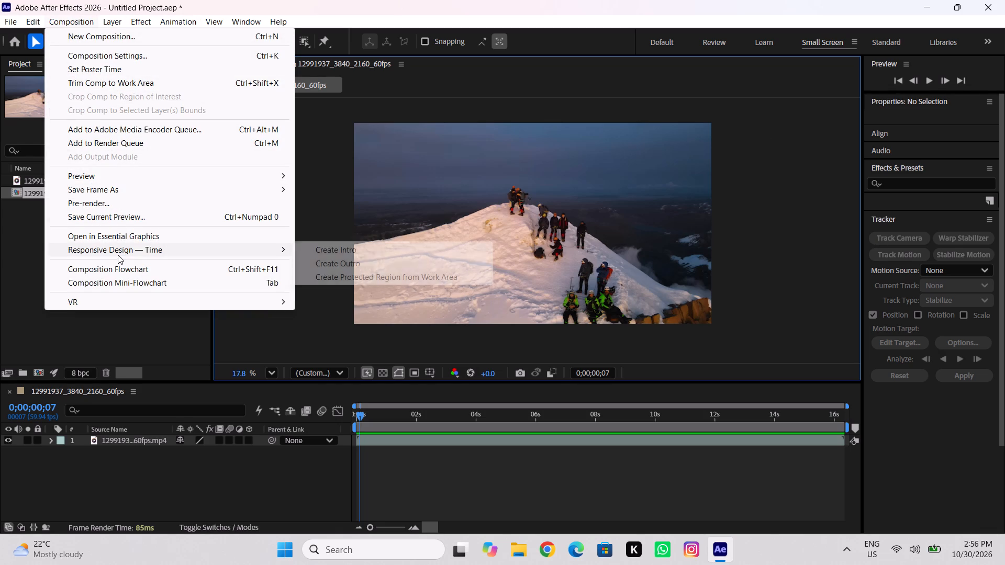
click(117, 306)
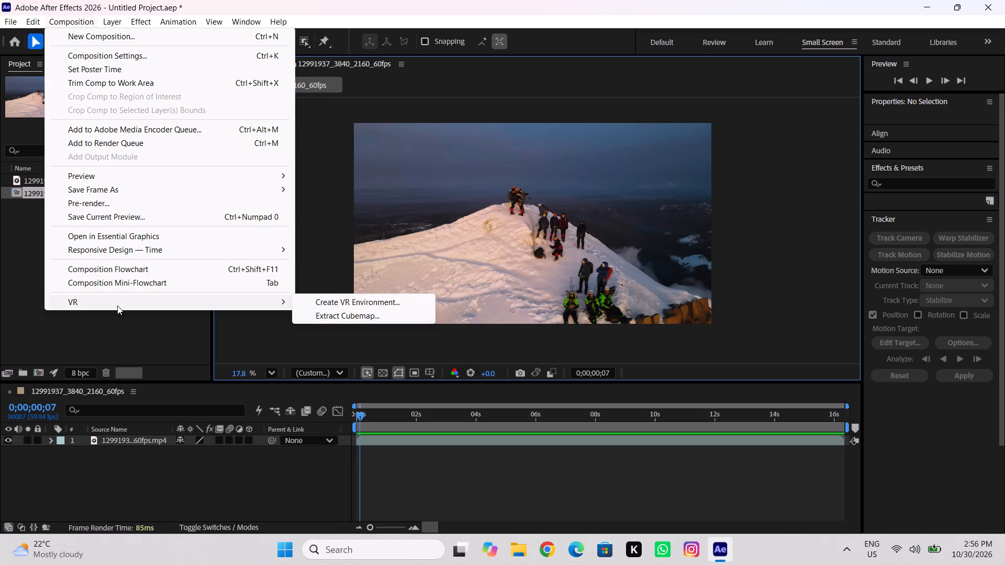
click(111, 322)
Delete both the mountain footage and its composition from the project.
drag(47, 286, 214, 25)
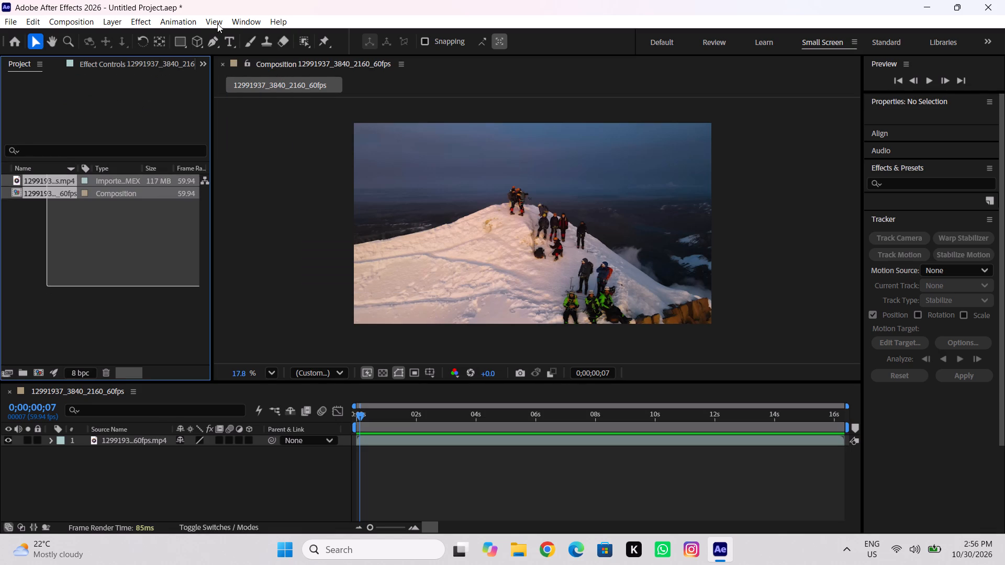
key(Delete)
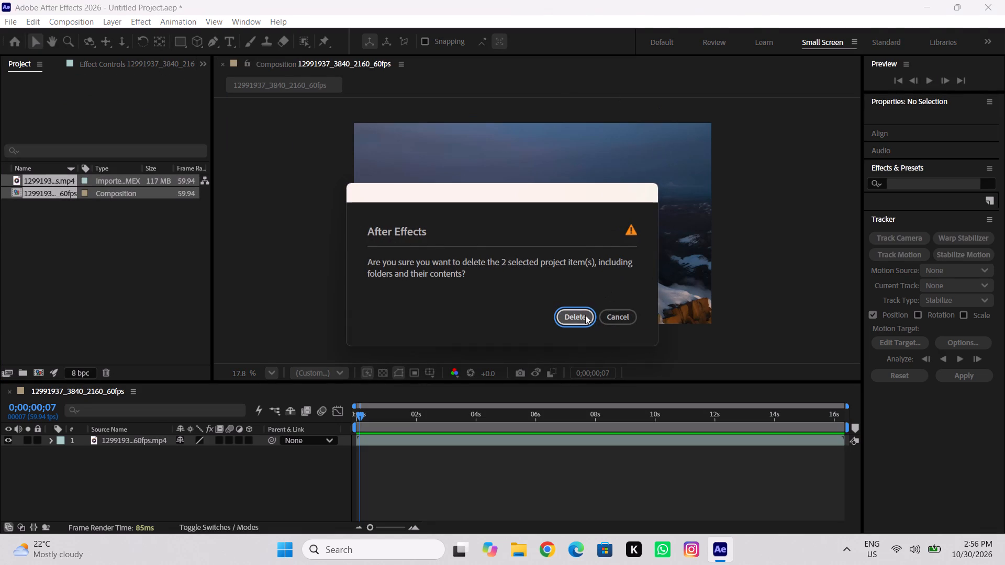
click(579, 322)
Import the IMG_0411 video as footage from the tracking video folder on the Desktop.
double_click(170, 261)
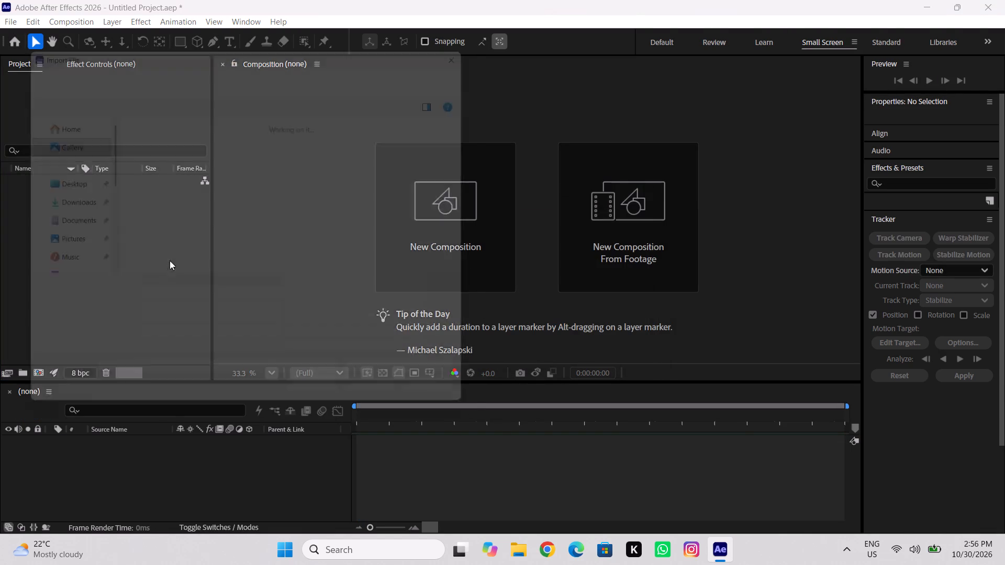
click(44, 153)
click(52, 179)
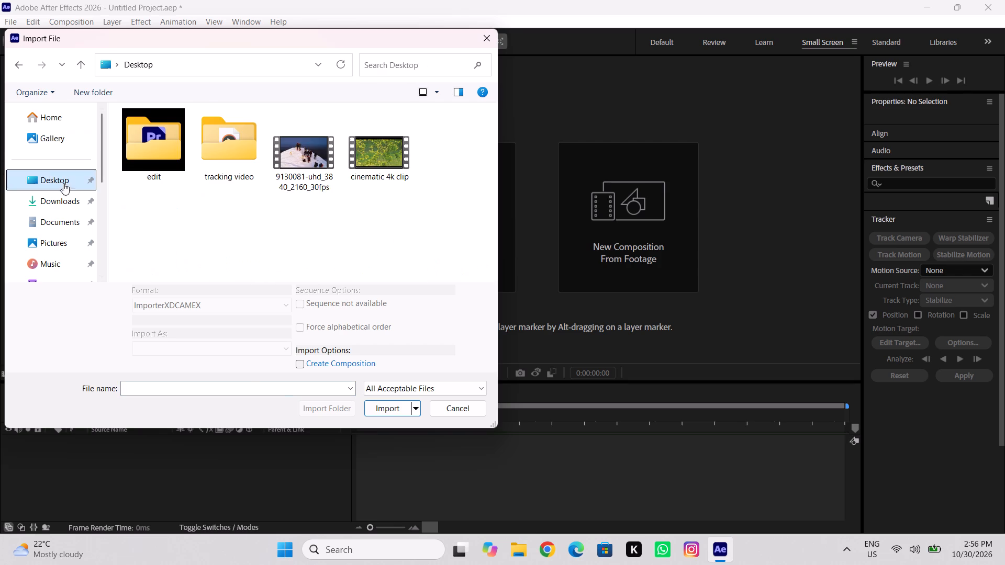
double_click(208, 160)
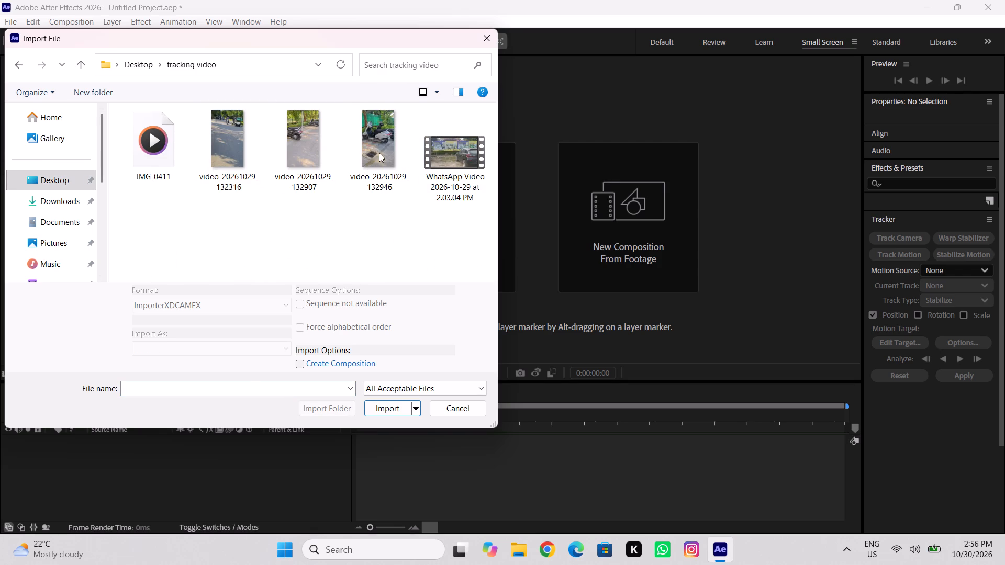
click(165, 149)
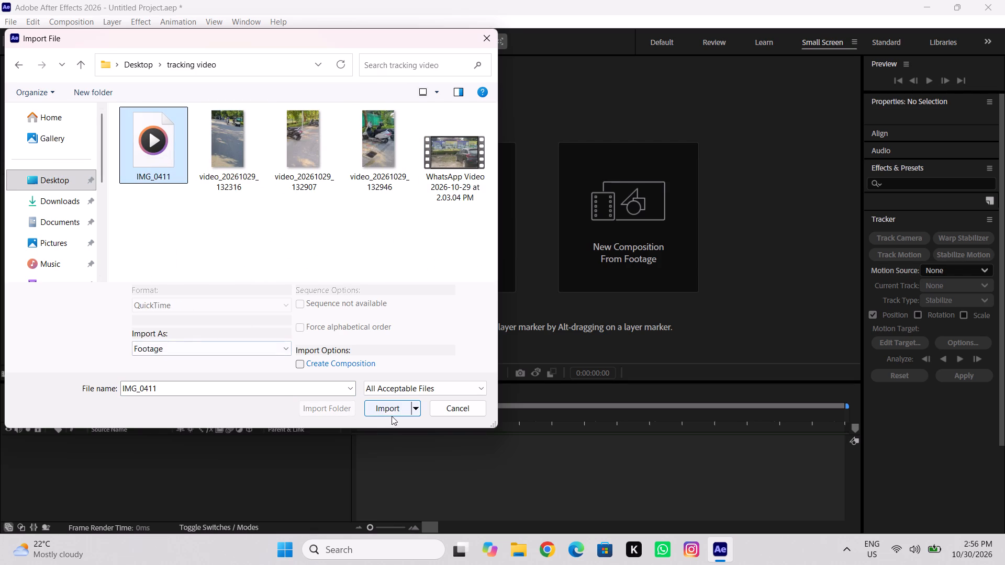
click(394, 409)
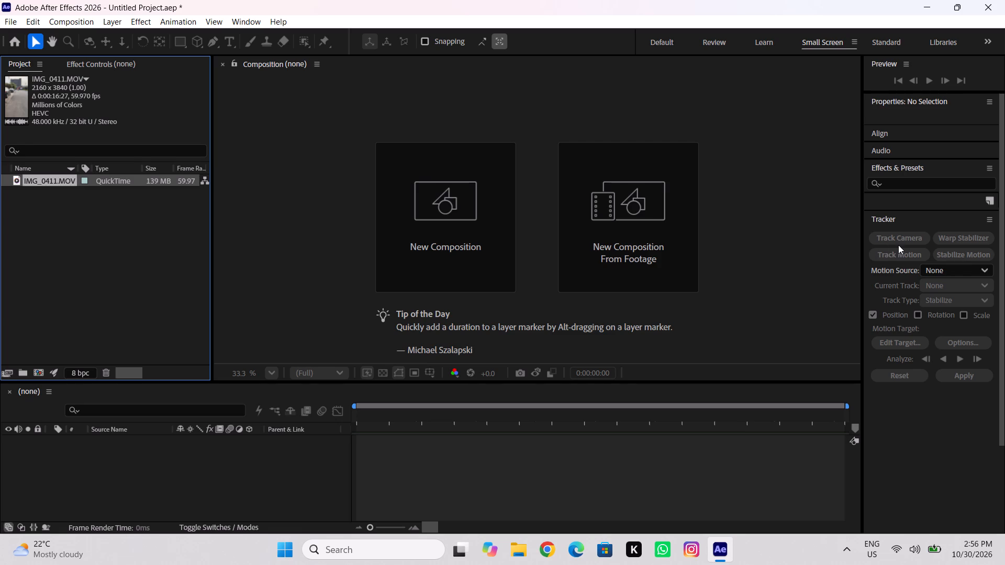
Create a new composition from the IMG_0411.MOV footage.
drag(51, 180, 206, 453)
drag(206, 453, 208, 458)
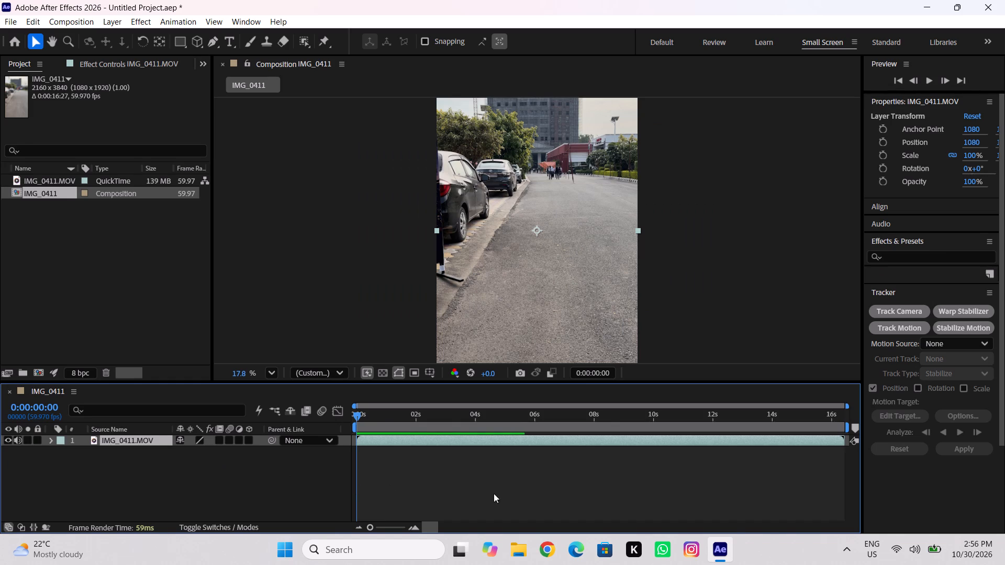
Start 3D camera tracking on the IMG_0411.MOV layer.
scroll(652, 259, down, 6)
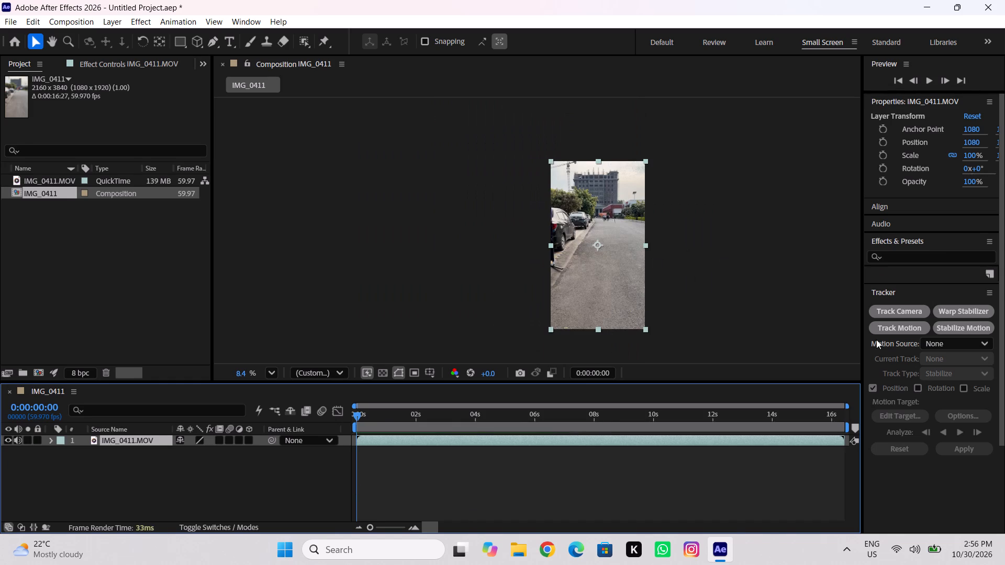
click(903, 314)
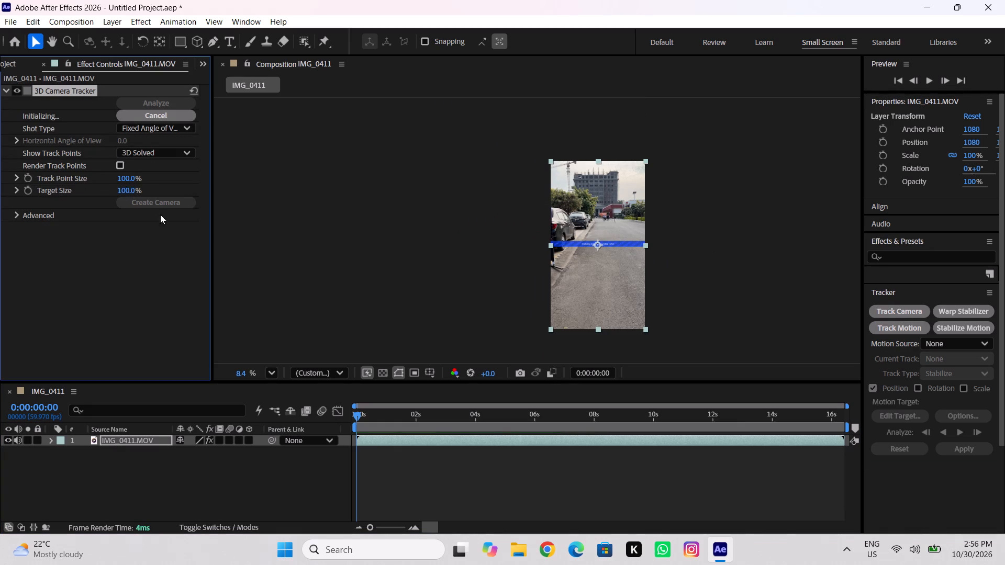
Enable Detailed Analysis in the 3D Camera Tracker's advanced settings.
click(13, 215)
click(116, 264)
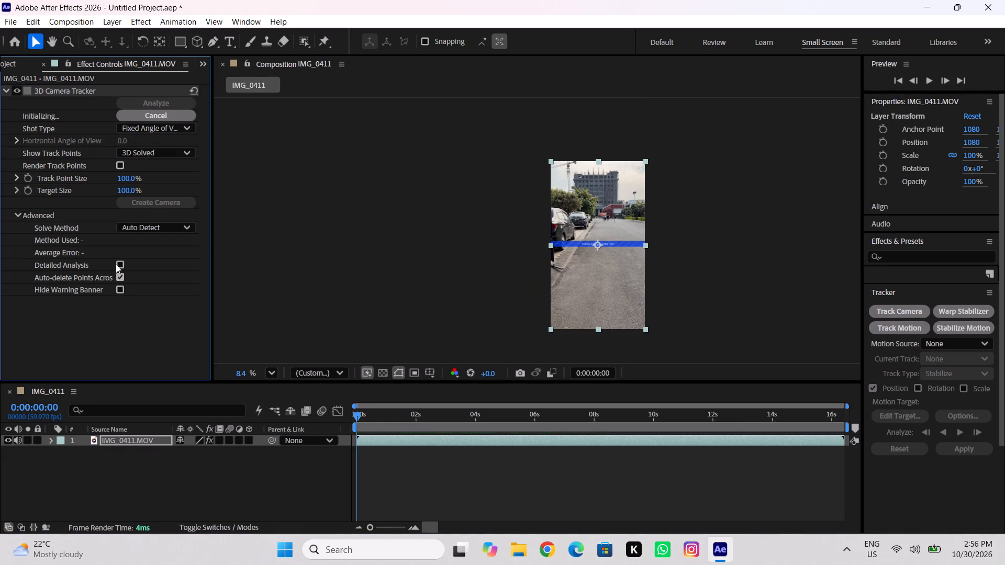
click(123, 264)
click(271, 256)
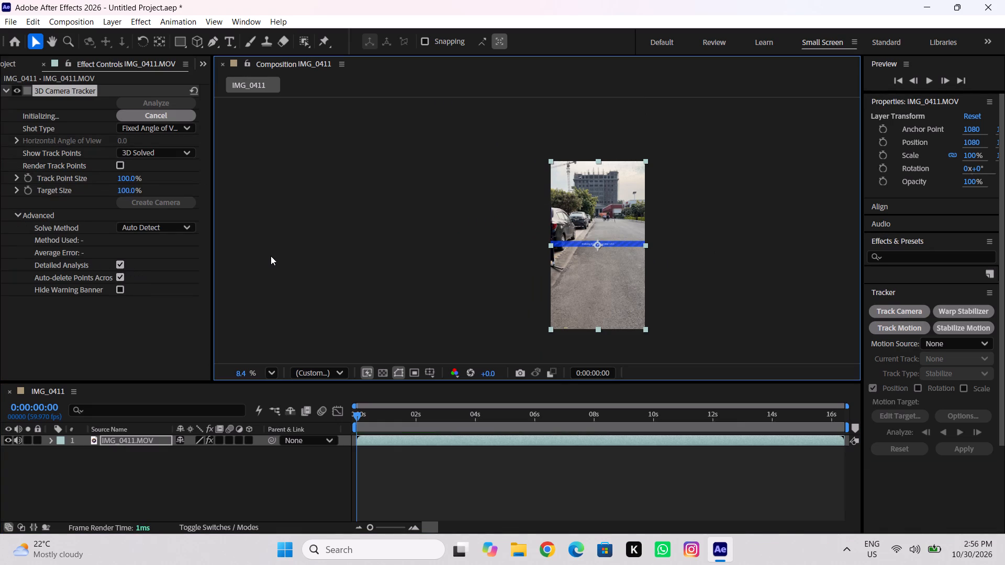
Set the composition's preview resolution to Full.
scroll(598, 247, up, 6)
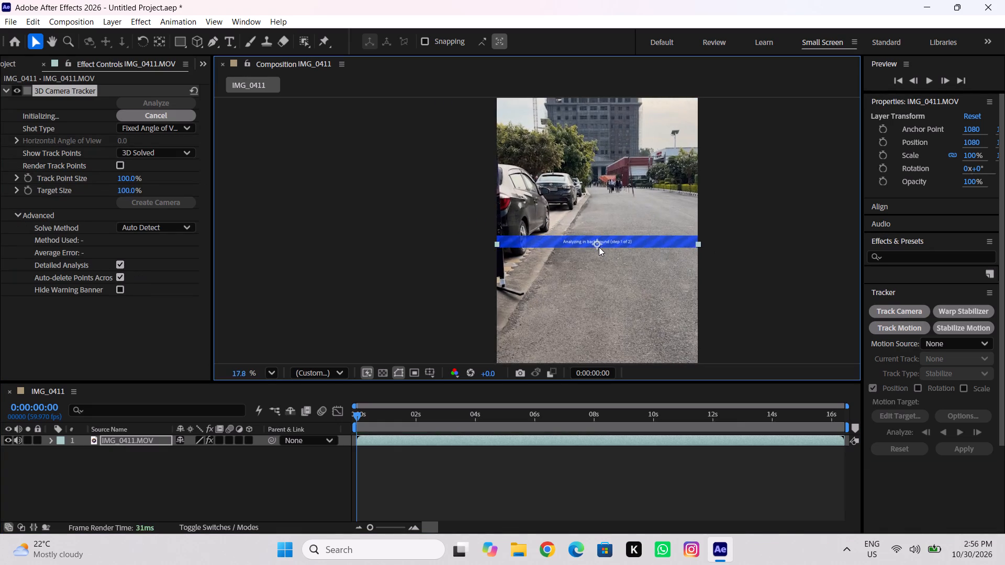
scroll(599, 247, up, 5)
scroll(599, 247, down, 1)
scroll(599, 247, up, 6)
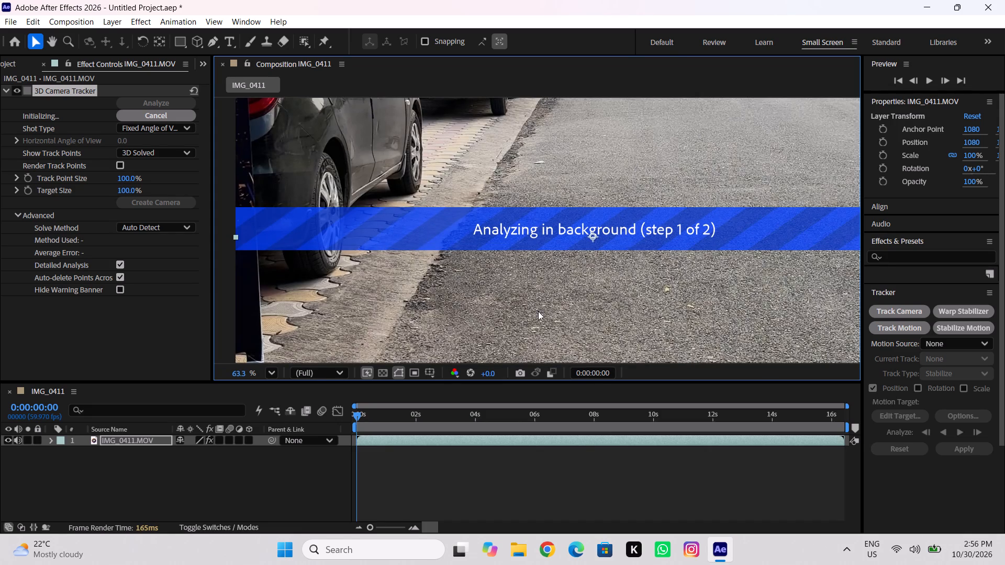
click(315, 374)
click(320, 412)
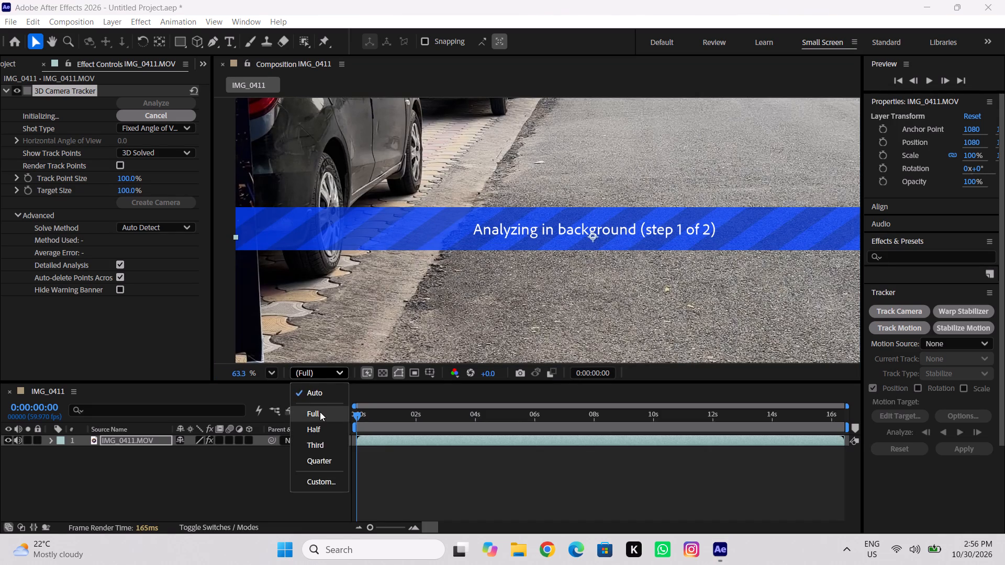
Examine the street footage at Full preview resolution, close up around the parked car and by scrubbing back to the first frame.
scroll(405, 231, up, 14)
scroll(405, 230, down, 6)
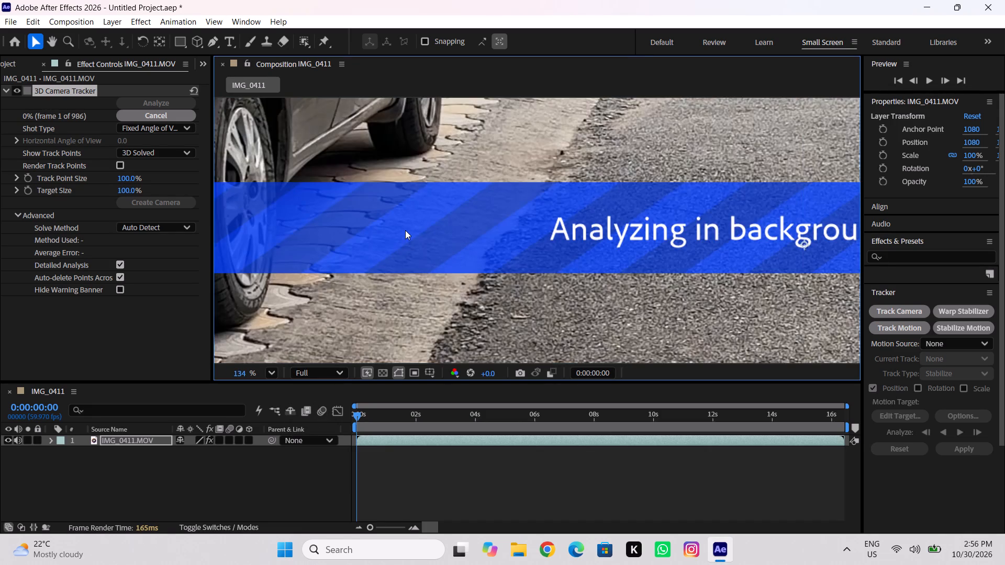
scroll(215, 166, up, 6)
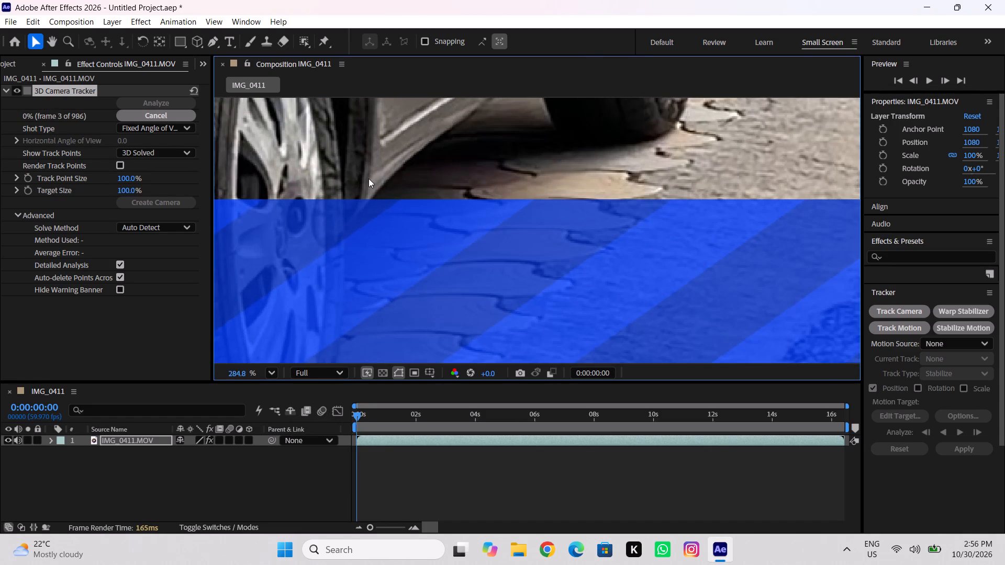
scroll(375, 178, down, 12)
scroll(492, 192, down, 13)
scroll(588, 192, up, 2)
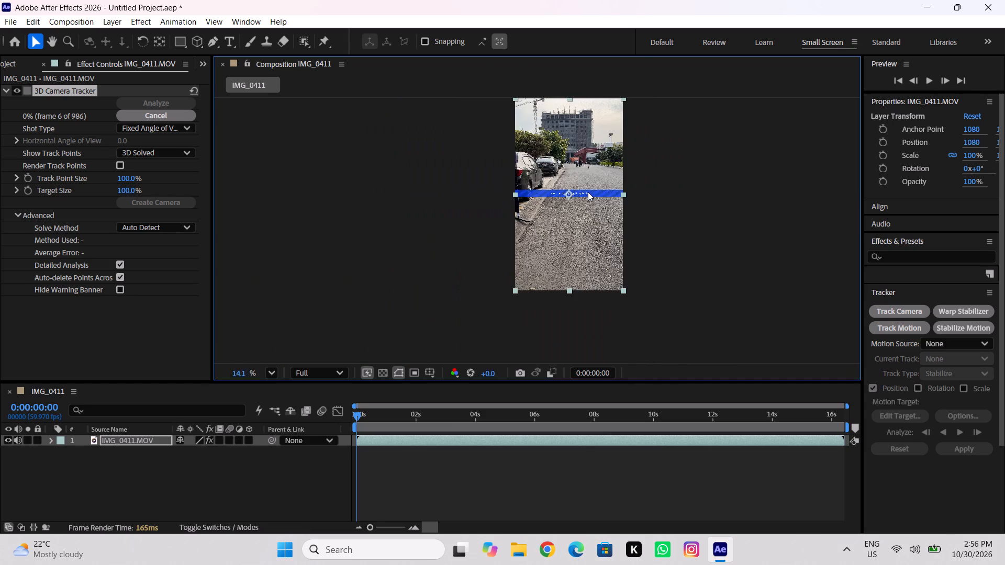
scroll(588, 192, up, 3)
drag(563, 419, 437, 414)
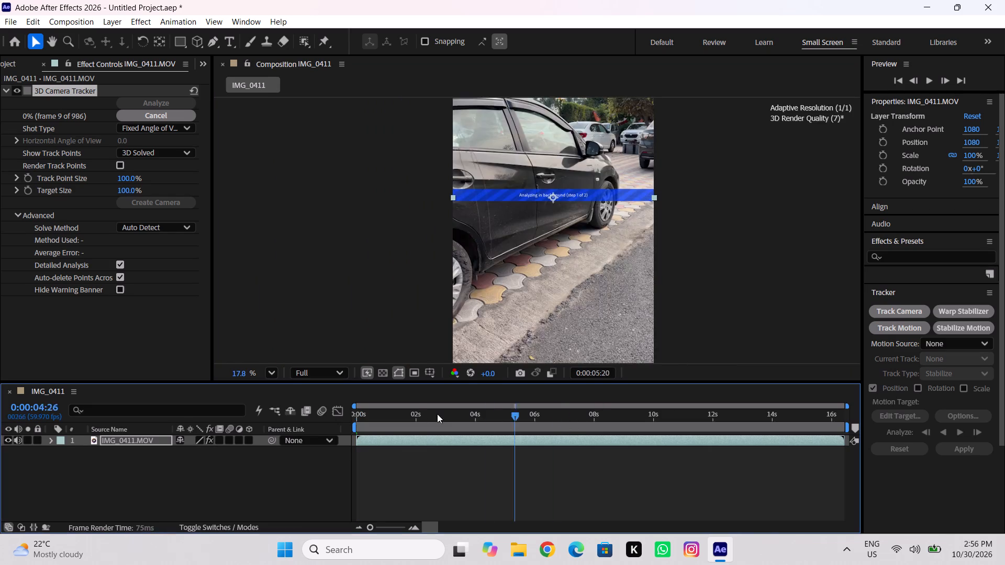
drag(437, 414, 311, 424)
Set the composition's preview resolution to Third.
click(315, 373)
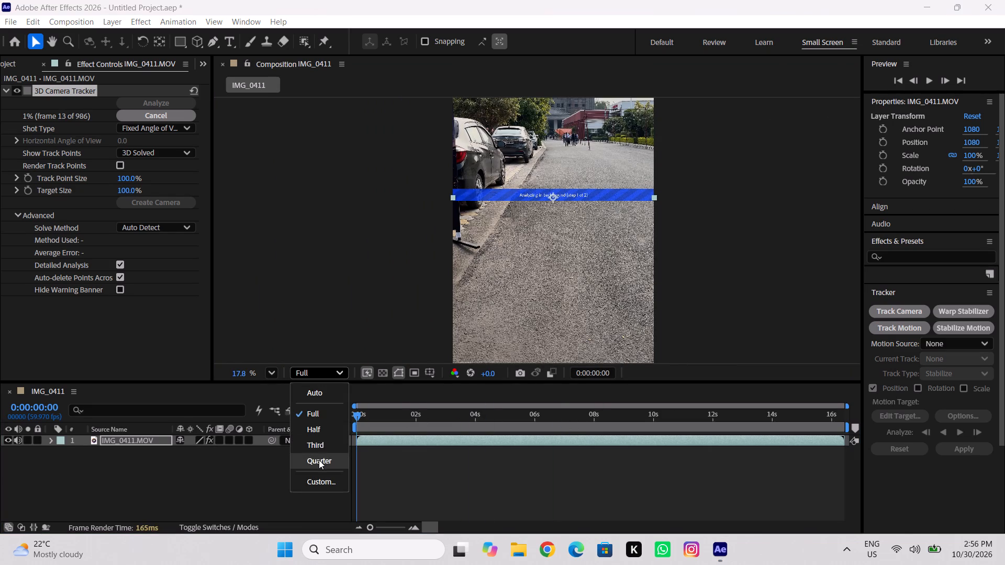
click(327, 443)
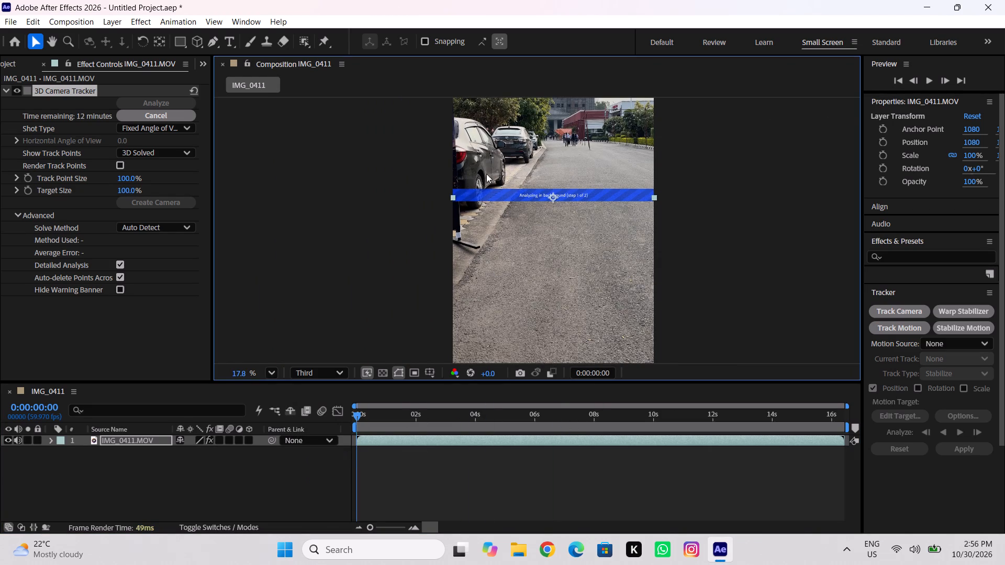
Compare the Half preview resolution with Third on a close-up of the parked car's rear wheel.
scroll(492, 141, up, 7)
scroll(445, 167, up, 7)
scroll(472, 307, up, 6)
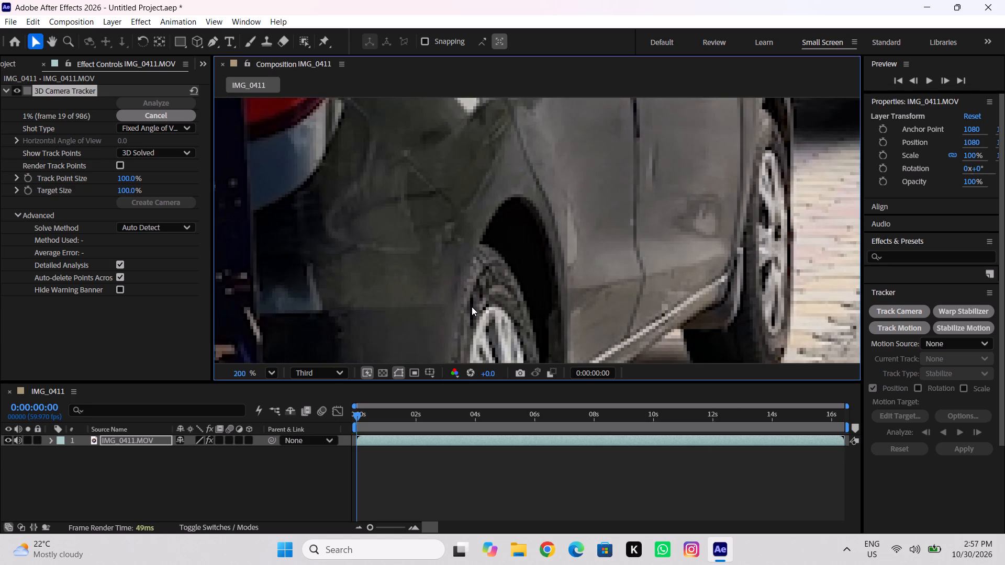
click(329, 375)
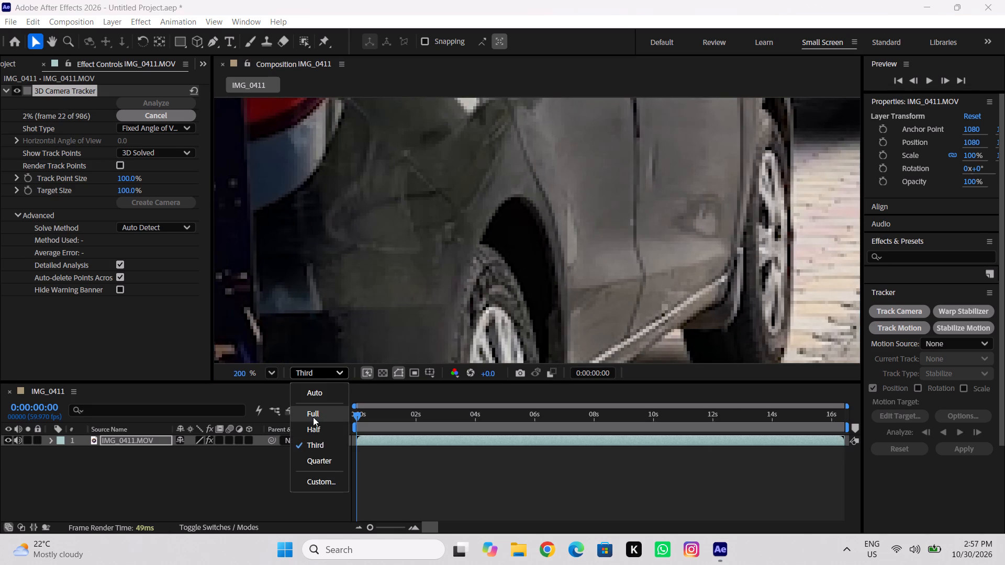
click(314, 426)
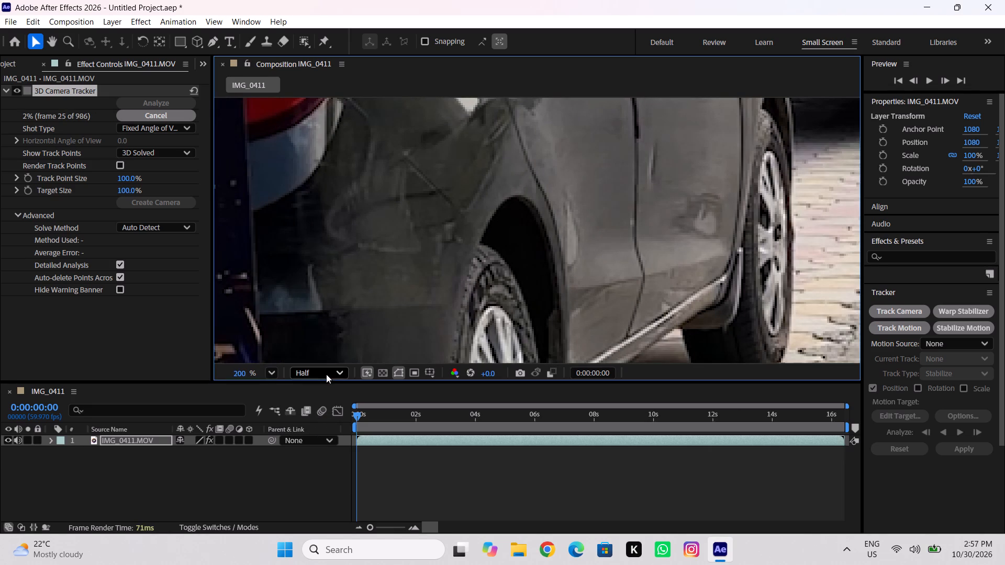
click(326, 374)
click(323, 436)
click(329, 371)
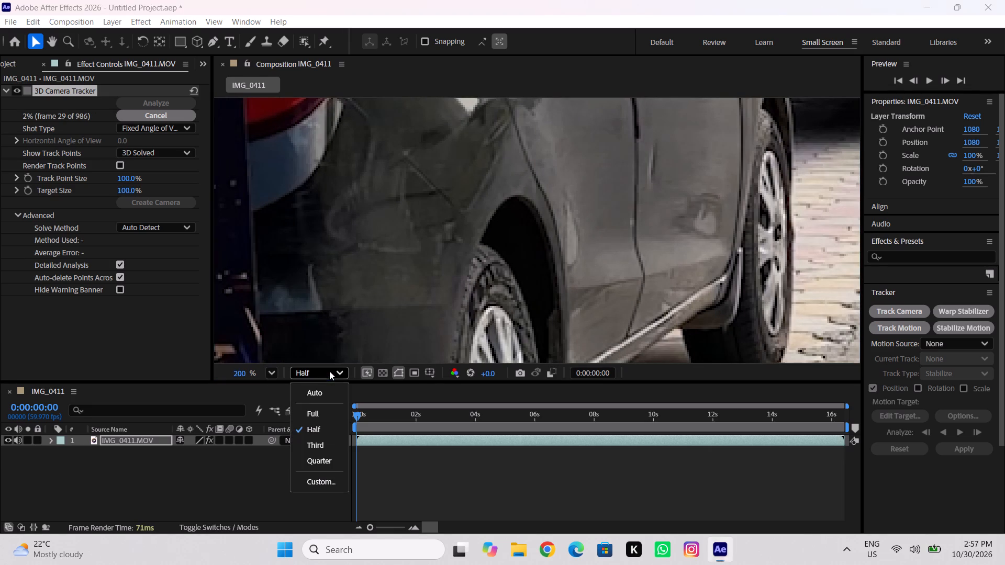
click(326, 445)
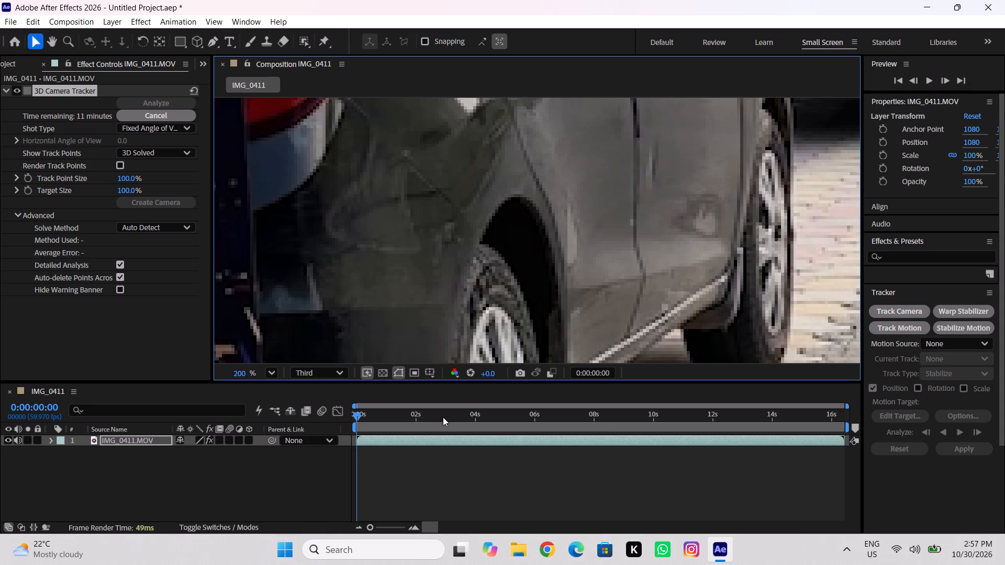
Examine the first frame at Third preview resolution, from the parked cars to a close-up of the building facade.
drag(467, 419, 285, 417)
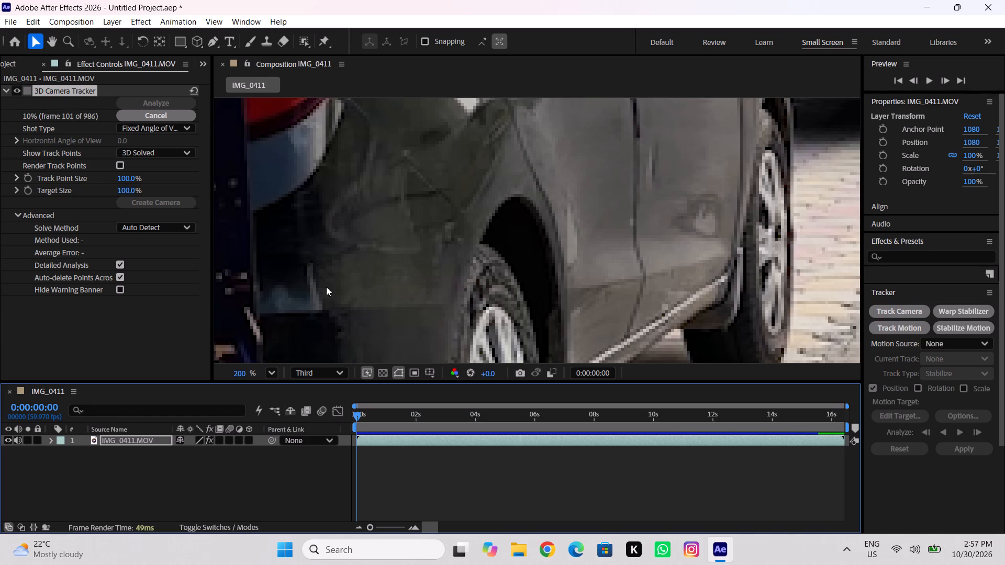
scroll(477, 232, down, 9)
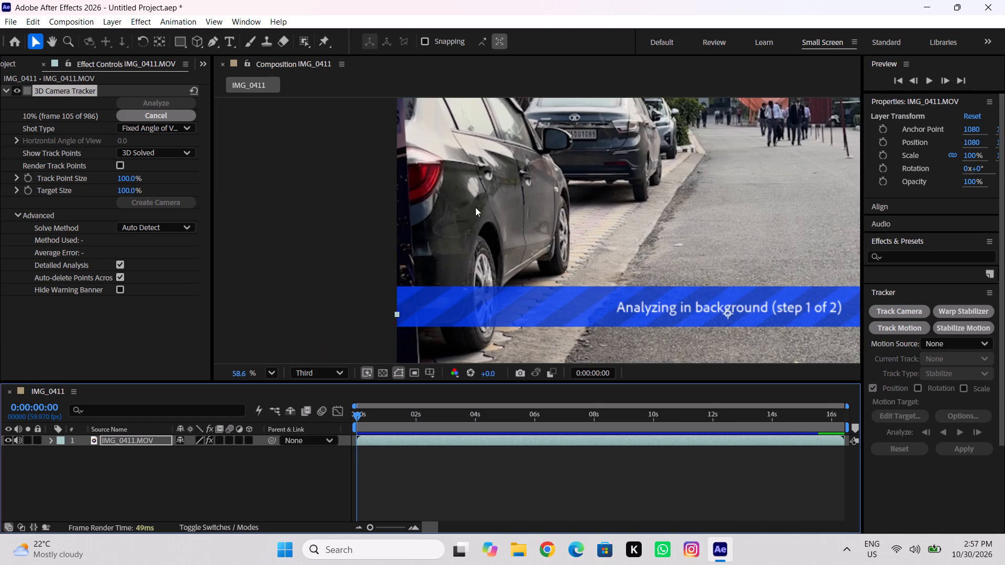
scroll(485, 222, down, 7)
scroll(605, 224, down, 6)
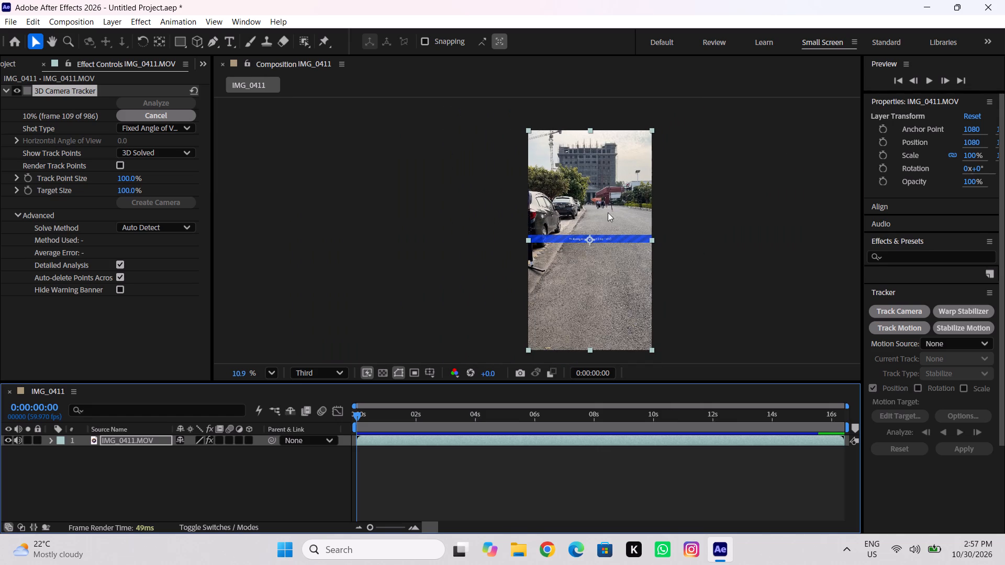
scroll(581, 135, up, 19)
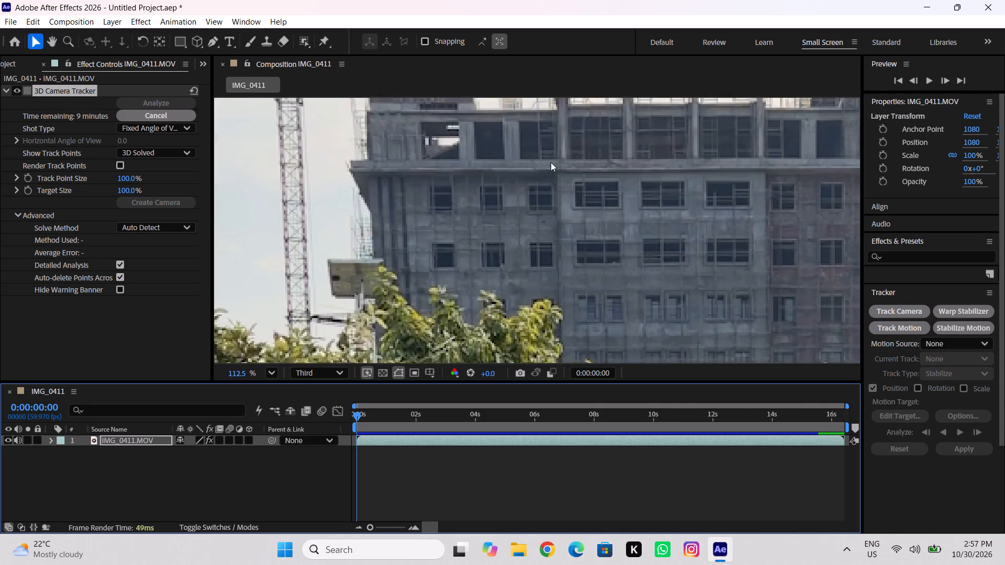
scroll(551, 162, up, 19)
scroll(550, 165, up, 6)
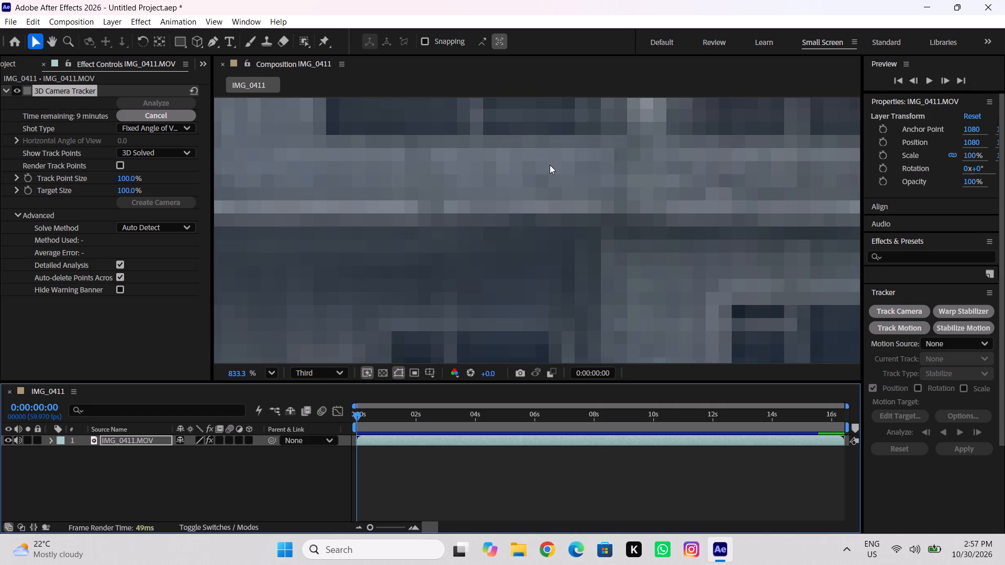
scroll(550, 165, up, 6)
Examine the first frame at Full preview resolution, from the building facade out to the whole frame and close up on the road surface.
click(332, 371)
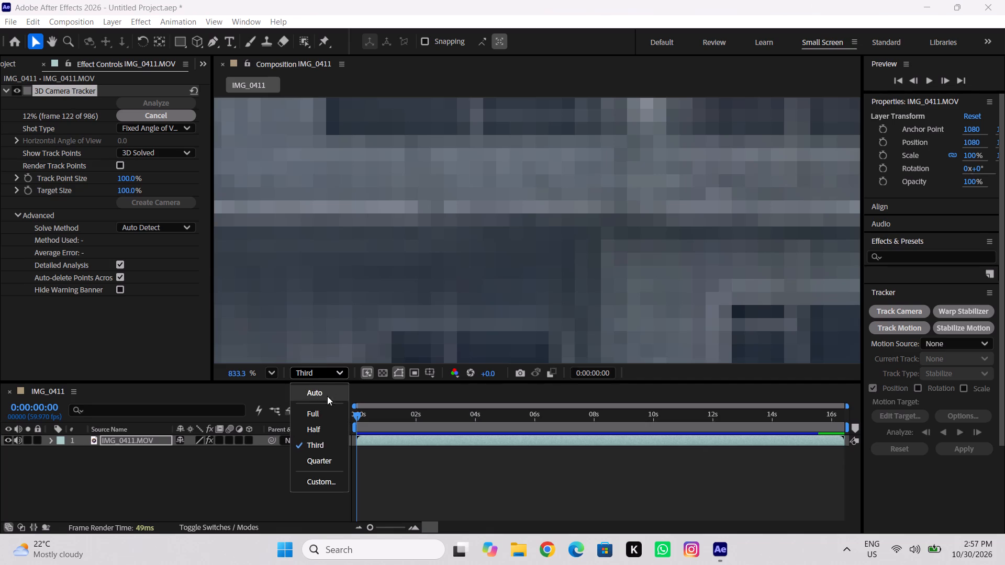
click(322, 415)
scroll(446, 245, down, 11)
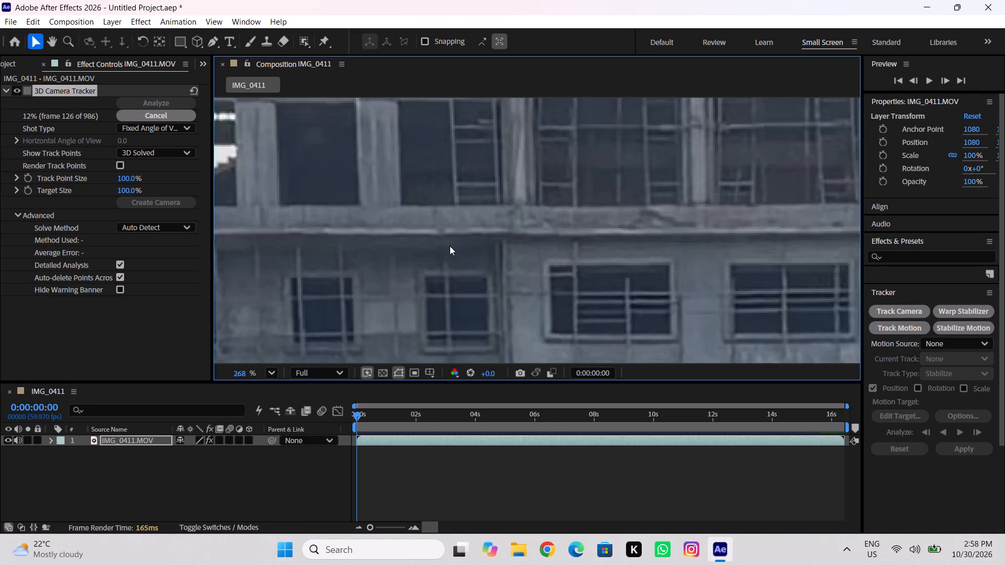
scroll(450, 246, down, 3)
scroll(654, 296, down, 7)
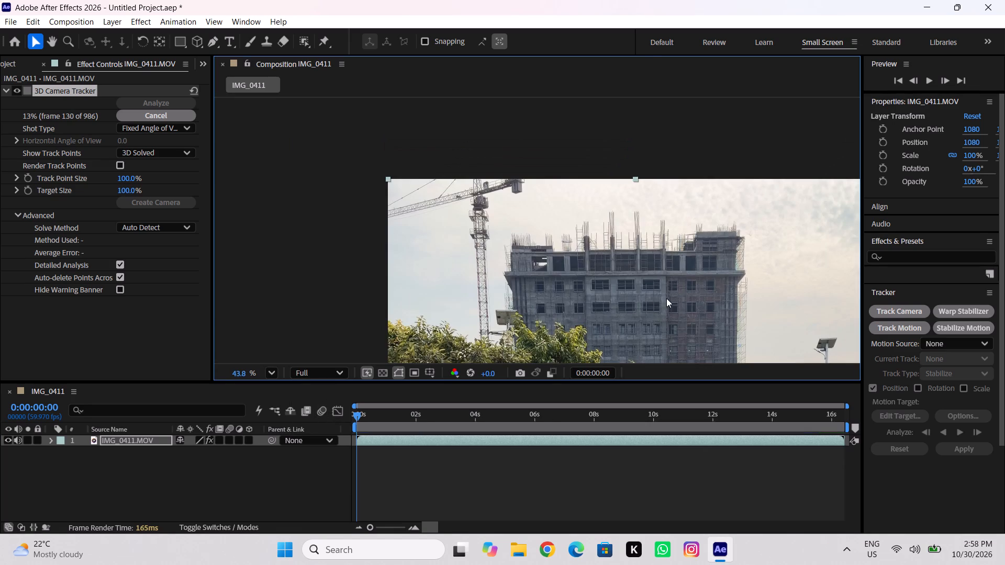
scroll(776, 281, down, 14)
scroll(851, 341, up, 7)
scroll(763, 319, up, 2)
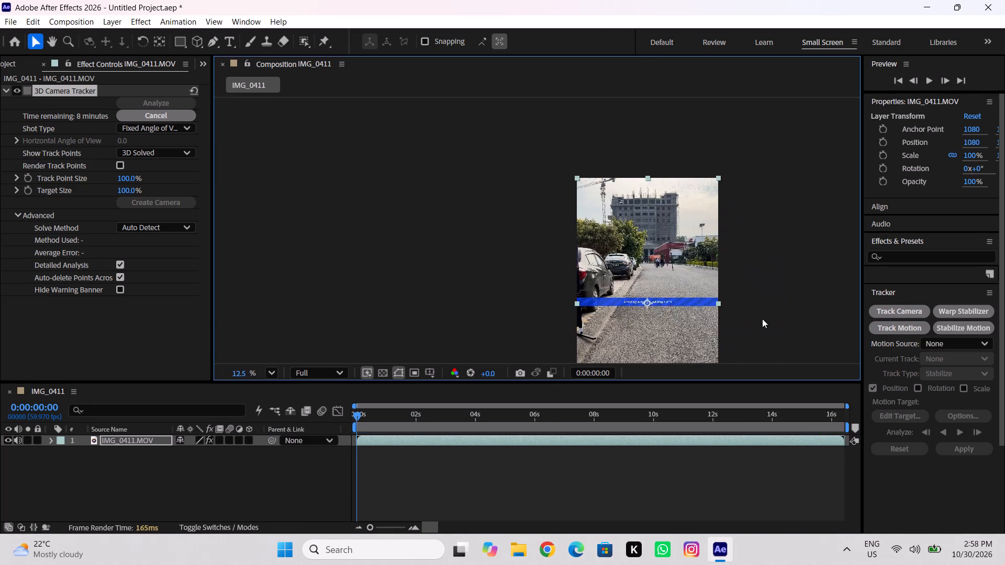
scroll(762, 319, up, 12)
scroll(644, 304, down, 15)
scroll(625, 365, down, 5)
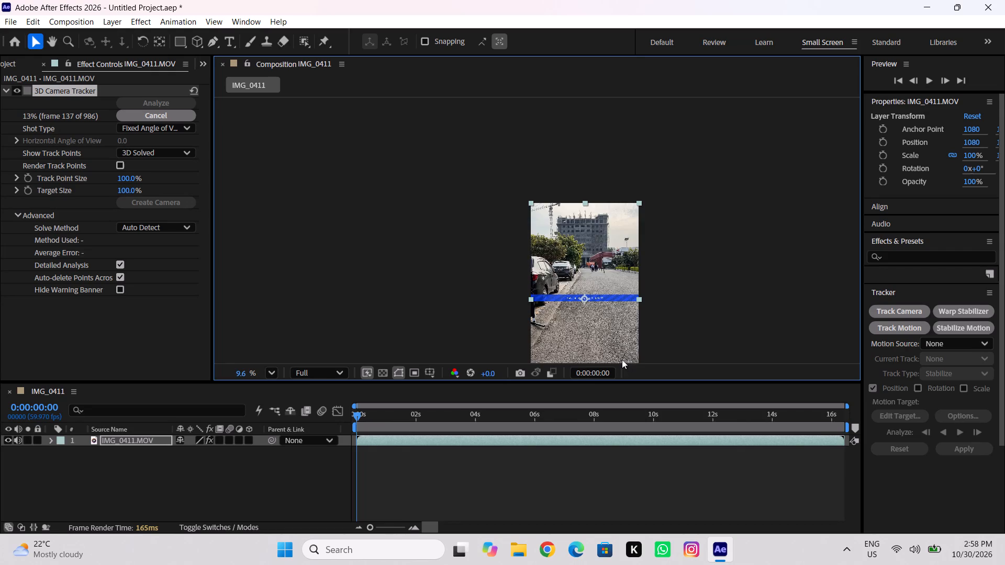
scroll(620, 353, down, 20)
scroll(620, 353, down, 7)
scroll(621, 360, up, 2)
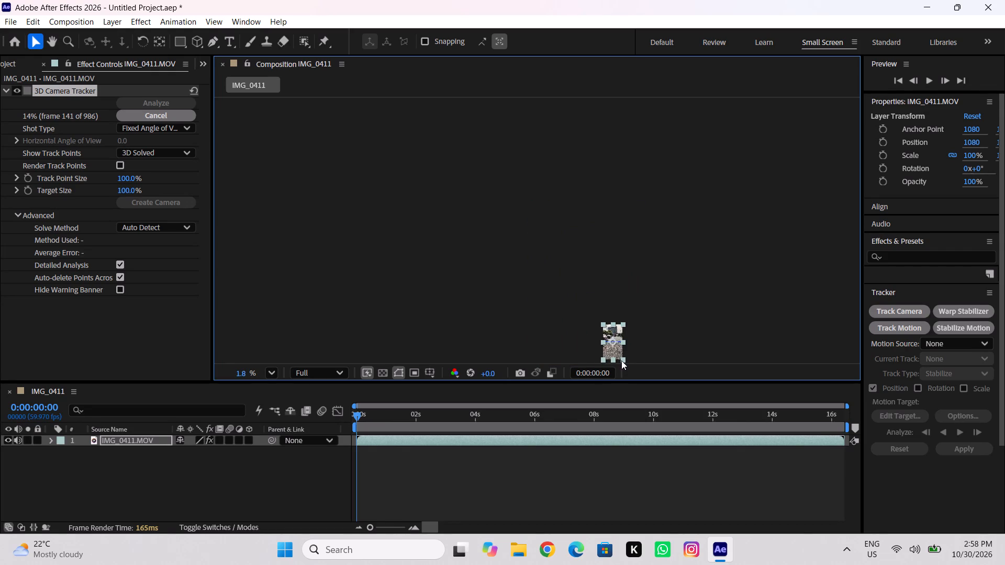
scroll(621, 360, up, 19)
scroll(618, 361, up, 7)
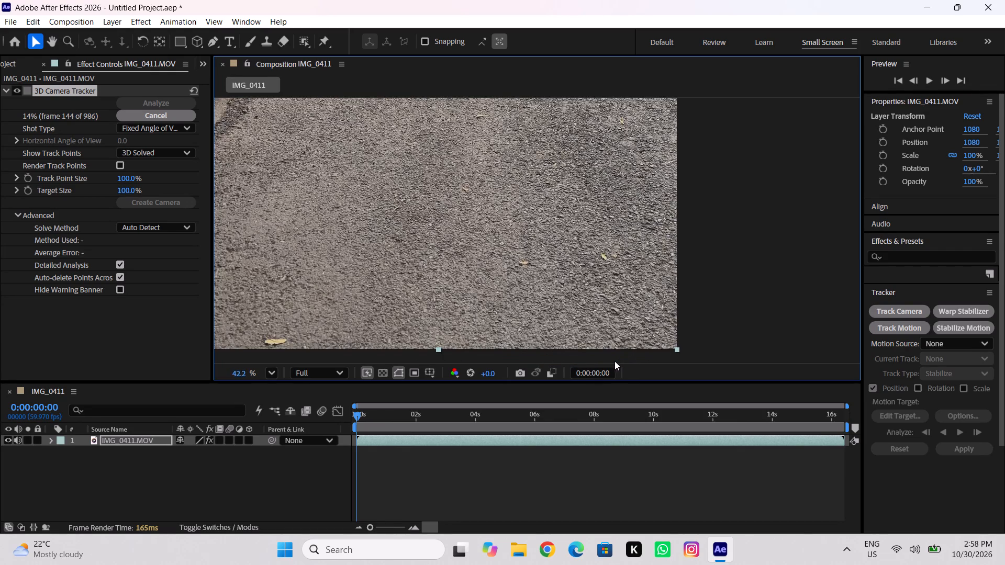
scroll(613, 361, up, 6)
scroll(612, 361, down, 11)
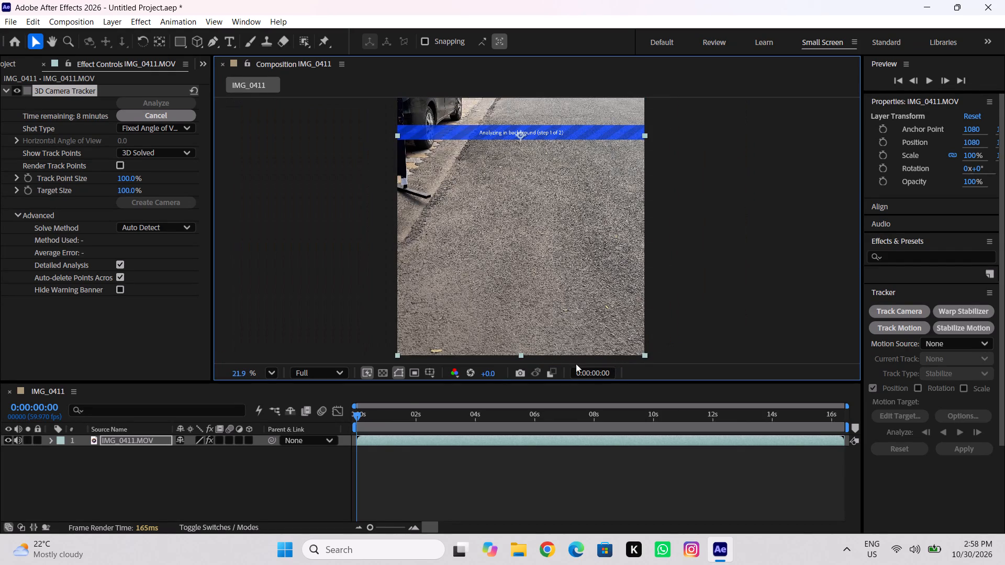
Set the composition's preview resolution to Auto.
click(322, 375)
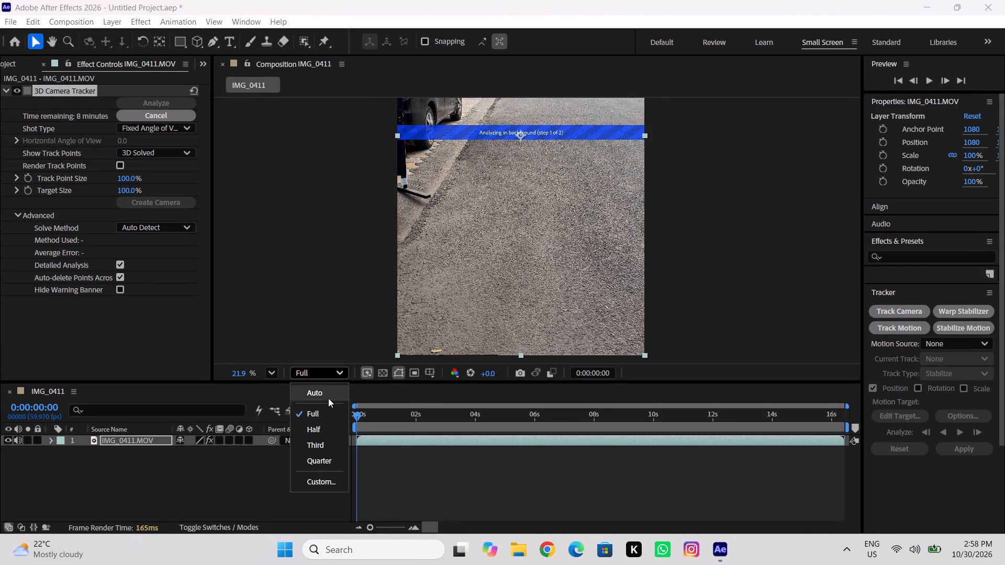
click(323, 397)
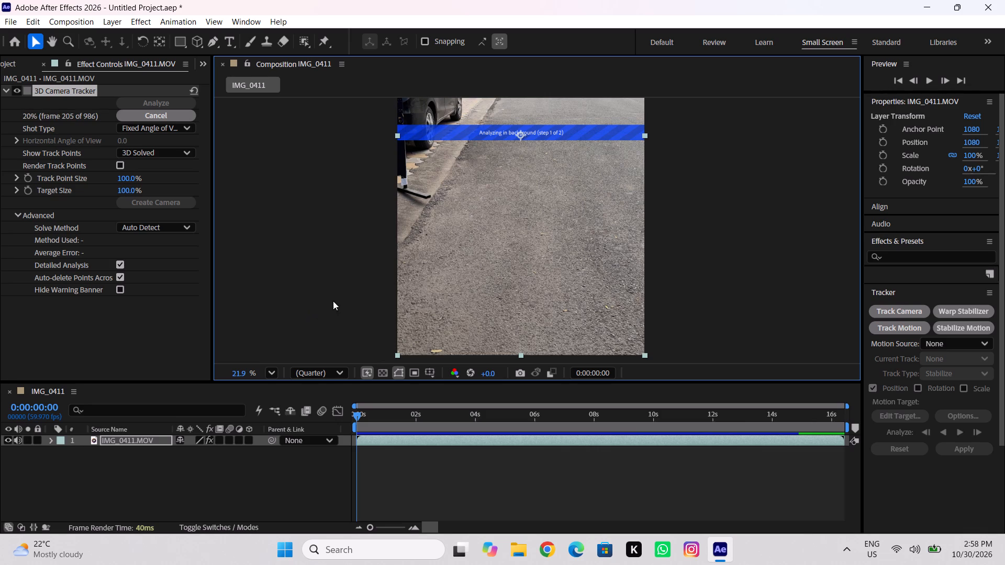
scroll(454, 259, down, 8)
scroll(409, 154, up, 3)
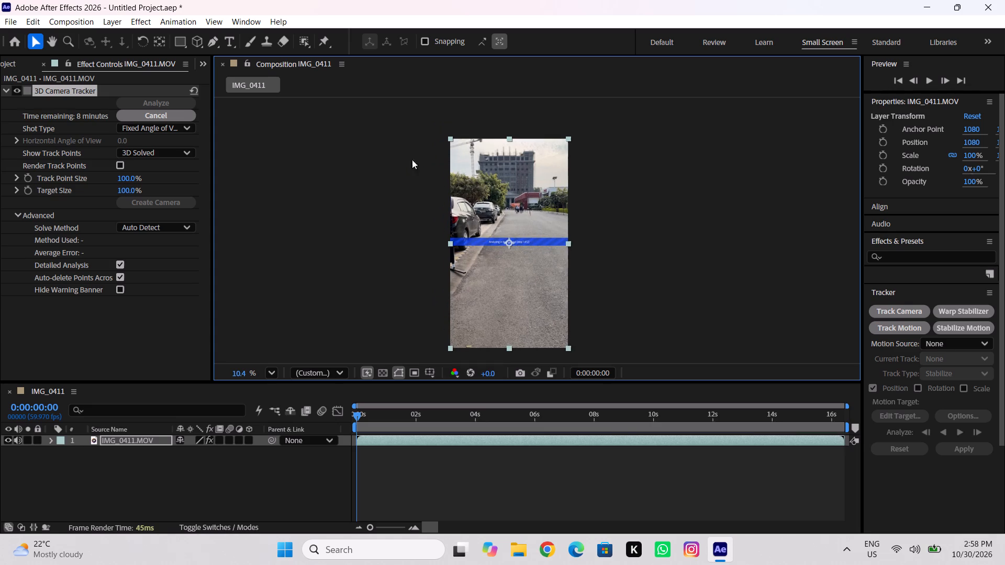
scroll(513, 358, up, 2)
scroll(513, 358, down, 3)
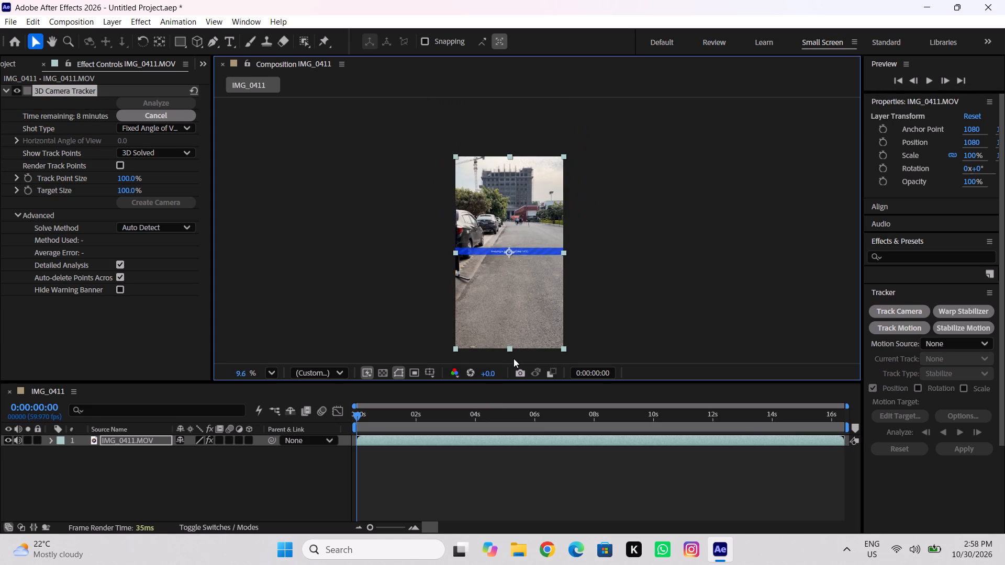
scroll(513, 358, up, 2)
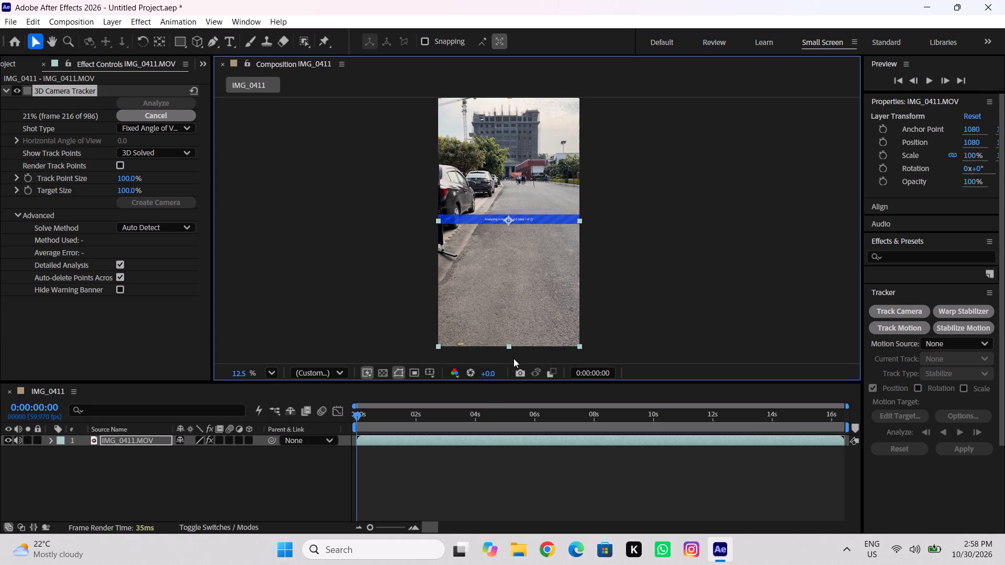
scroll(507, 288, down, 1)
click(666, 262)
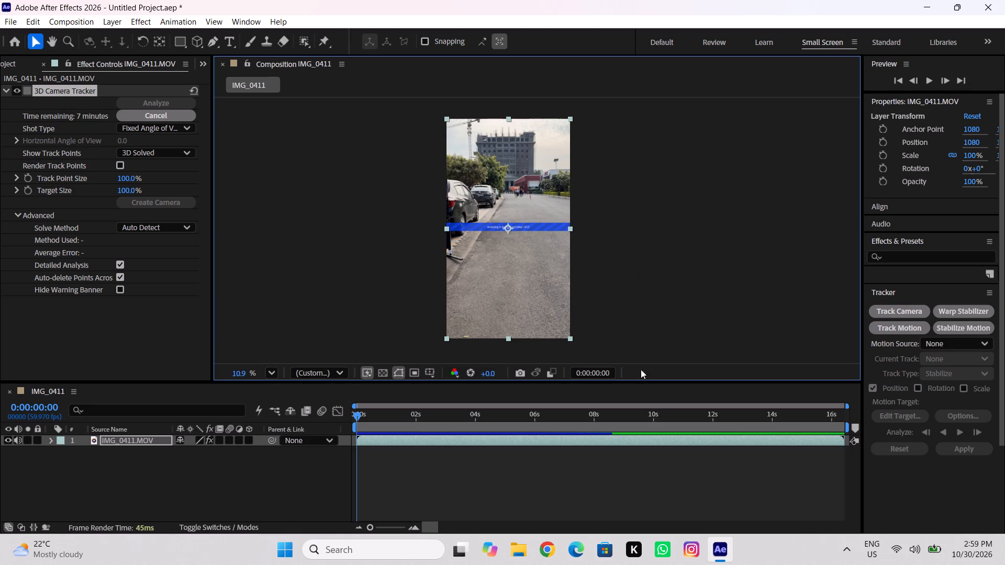
Scrub the IMG_0411 footage to 0:00:11:29, then back to 0:00:00:45 where the event poster stands beside the parked cars.
drag(609, 414, 666, 445)
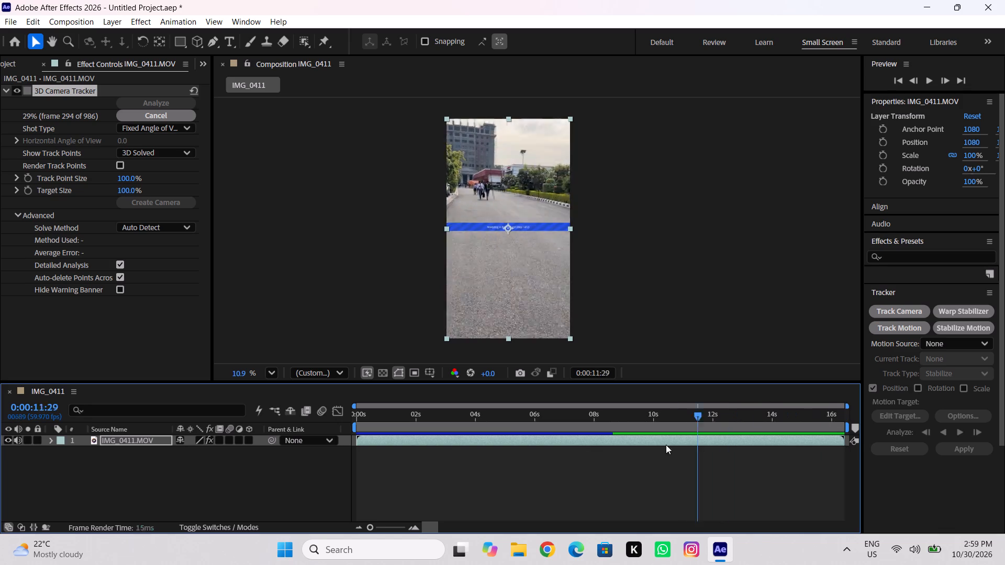
drag(666, 445, 379, 479)
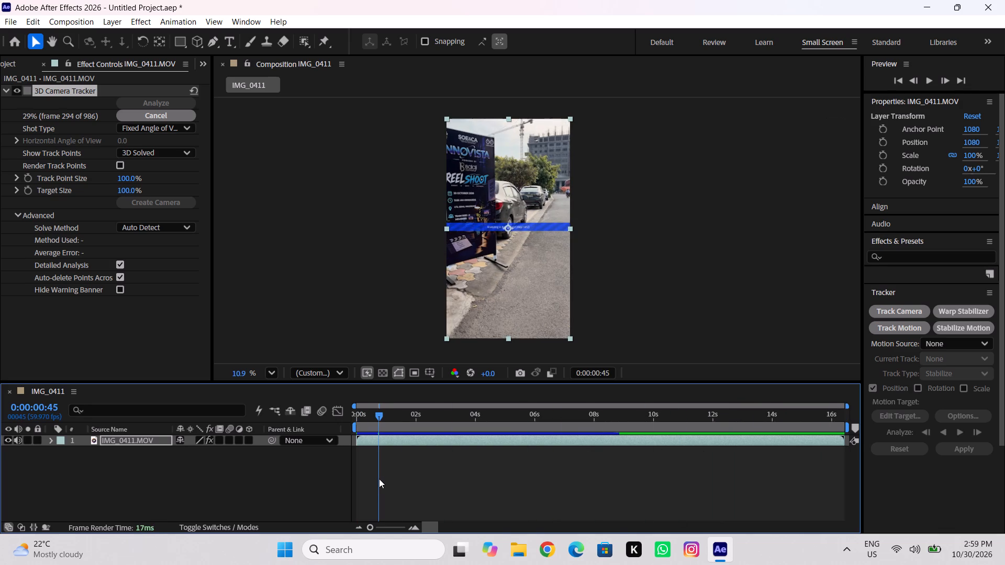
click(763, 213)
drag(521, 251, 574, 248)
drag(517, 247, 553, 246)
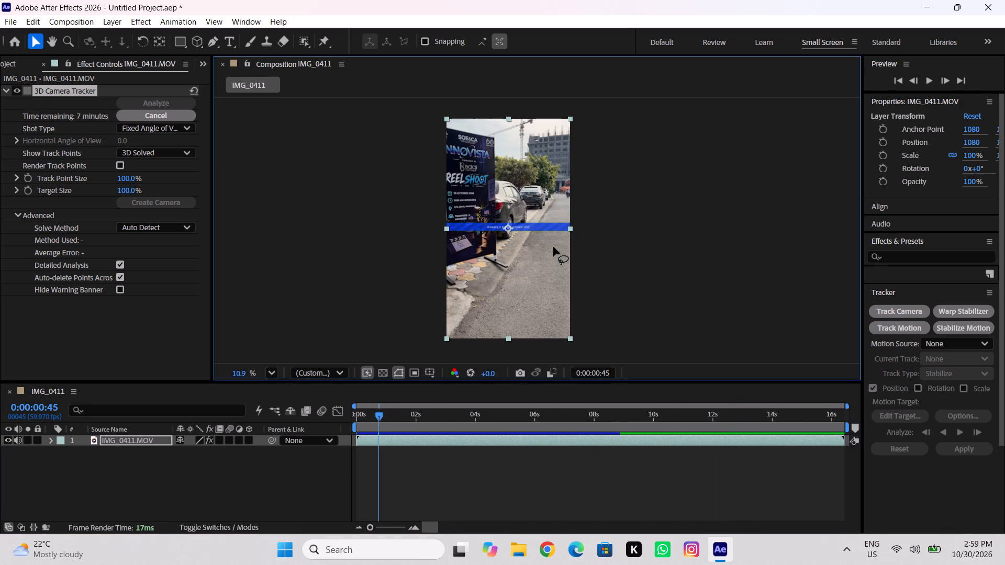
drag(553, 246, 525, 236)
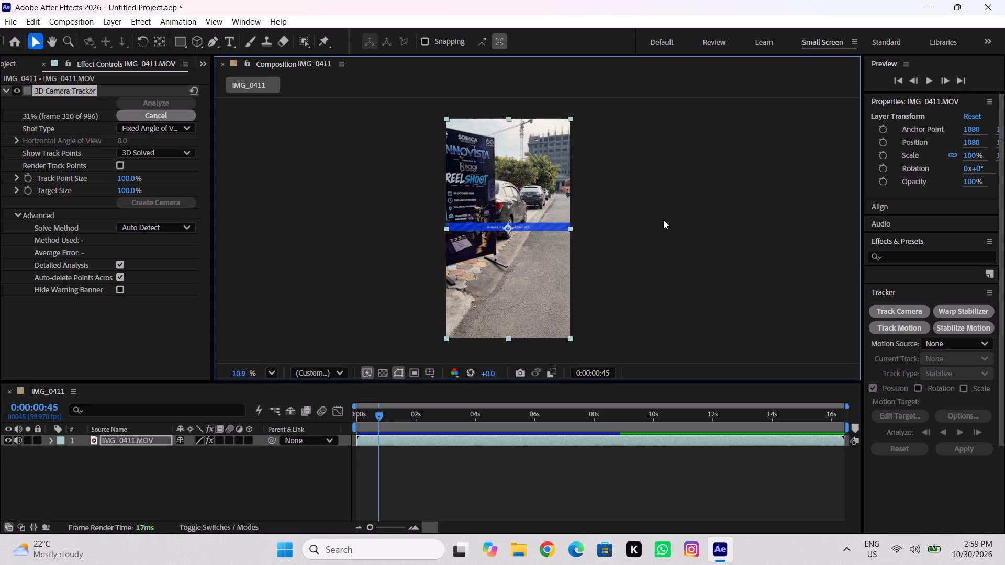
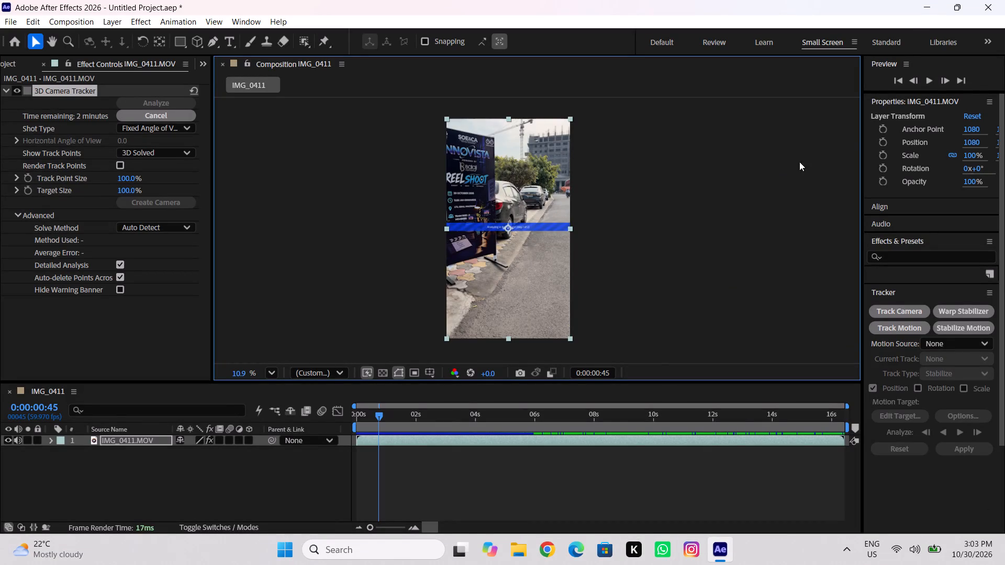
Switch to the desktop and open the Premiere Pro project "todo con todo 6" from the edit folder.
click(926, 11)
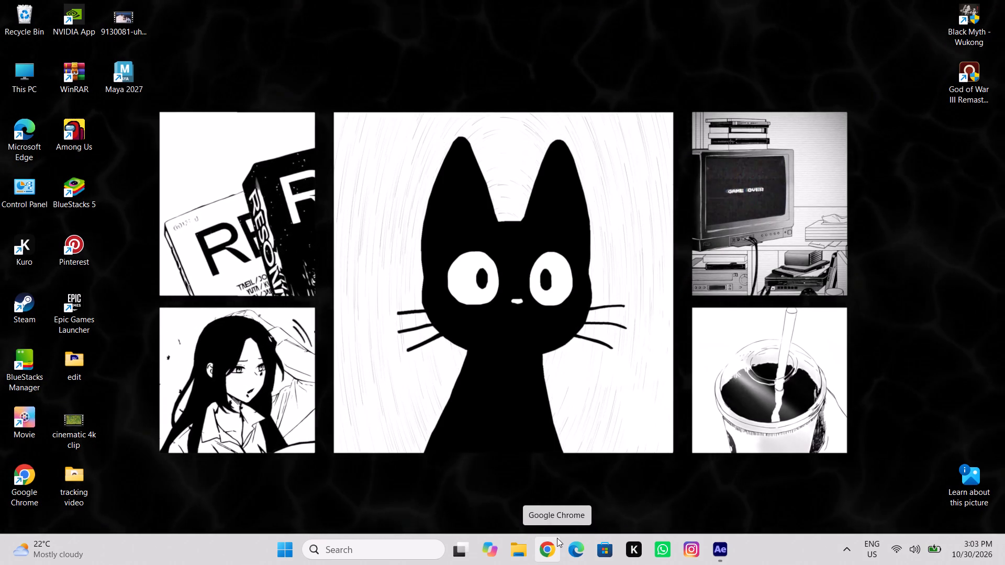
scroll(560, 537, up, 3)
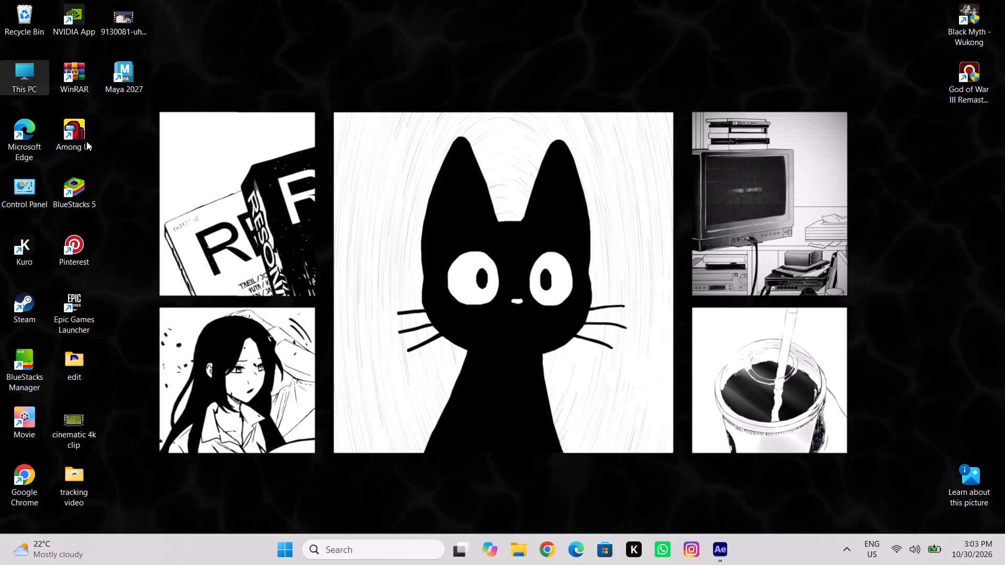
triple_click(81, 364)
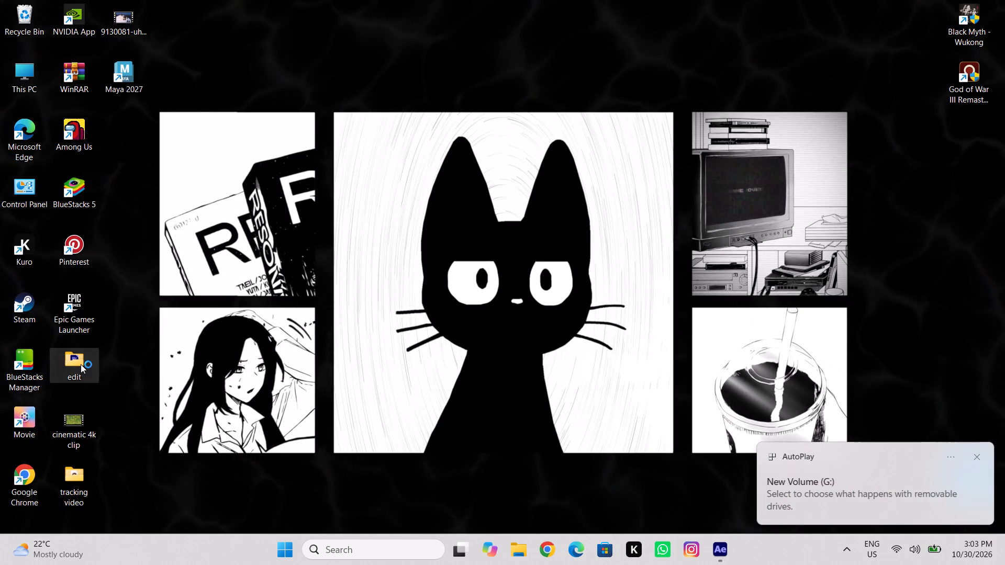
scroll(252, 337, down, 5)
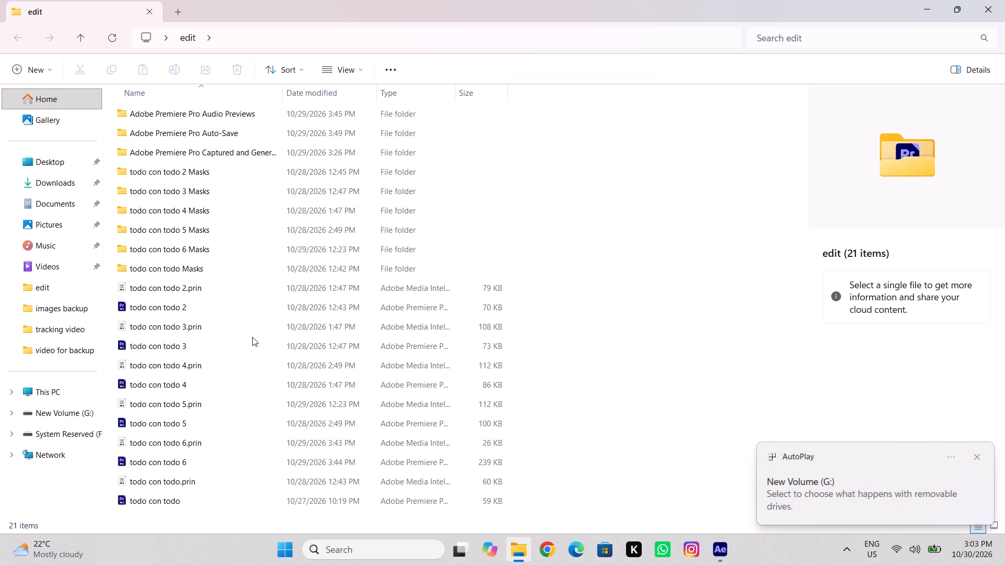
scroll(252, 337, down, 2)
triple_click(189, 464)
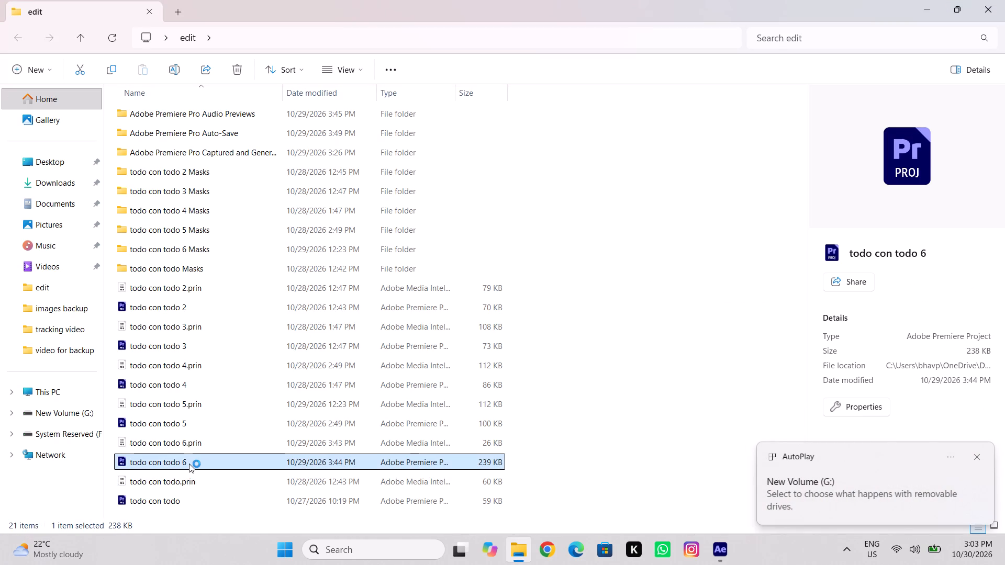
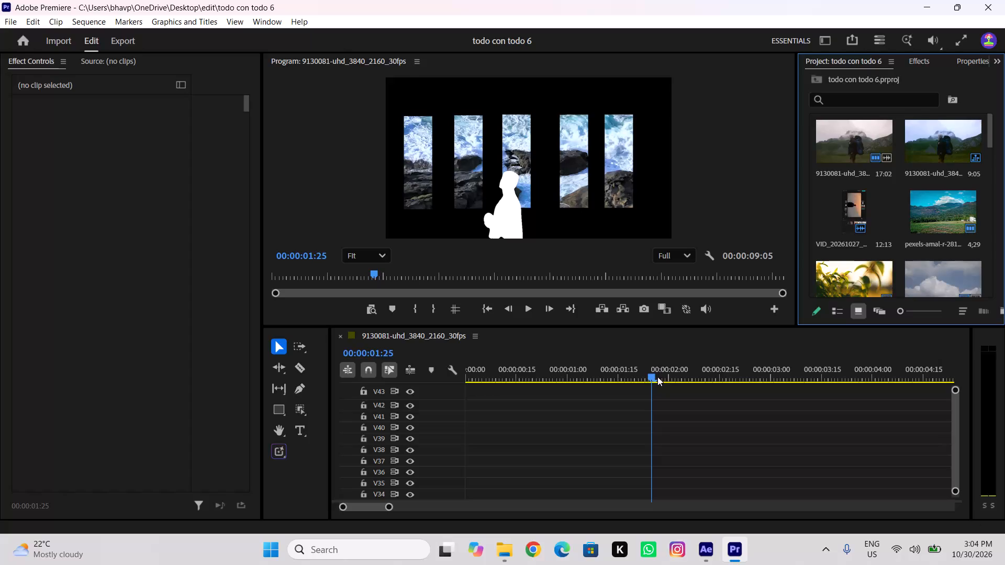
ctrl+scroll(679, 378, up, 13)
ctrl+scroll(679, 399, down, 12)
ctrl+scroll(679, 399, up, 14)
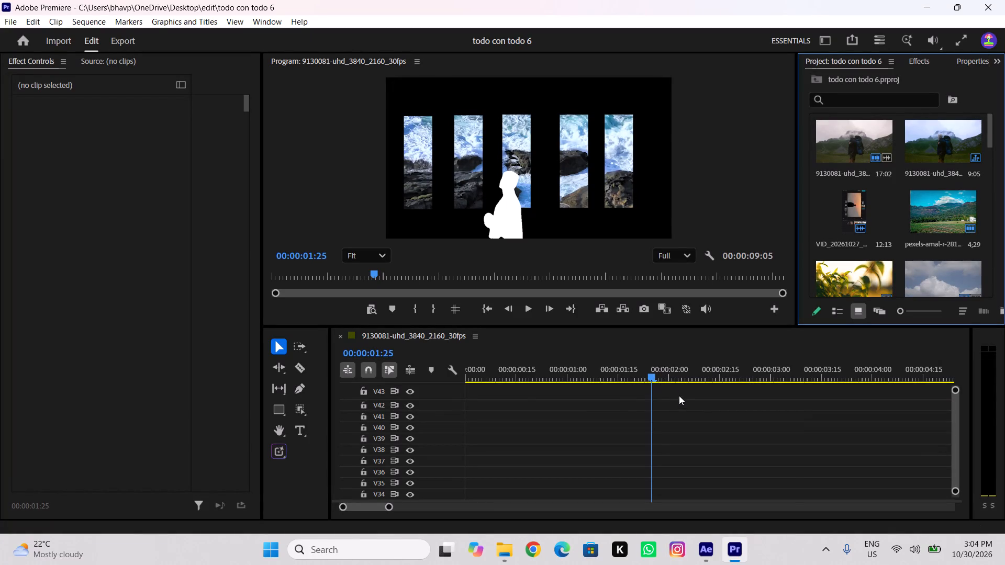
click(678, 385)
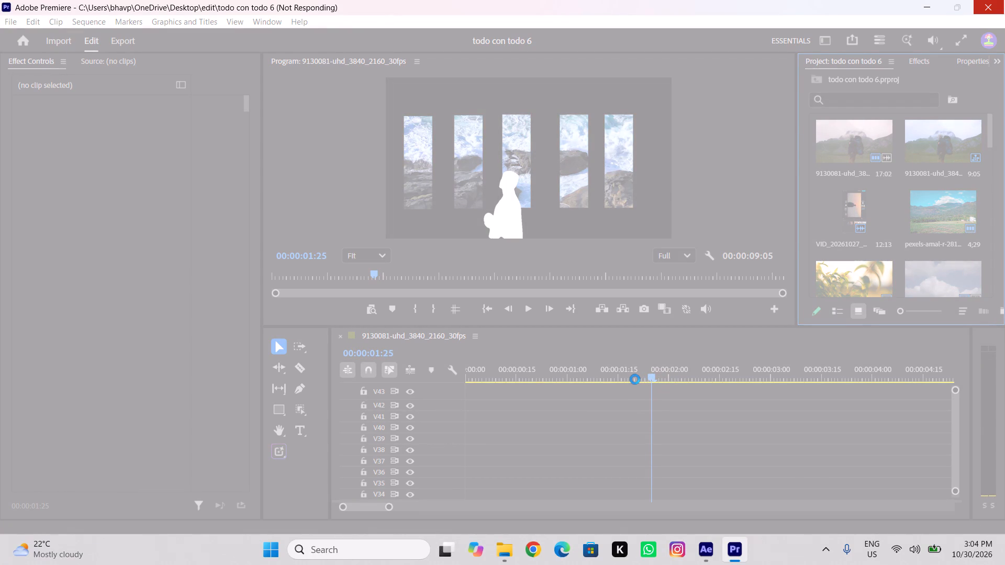
Switch to After Effects to check the 3D Camera Tracker's analysis progress on IMG_0411, and return to Premiere Pro.
click(705, 562)
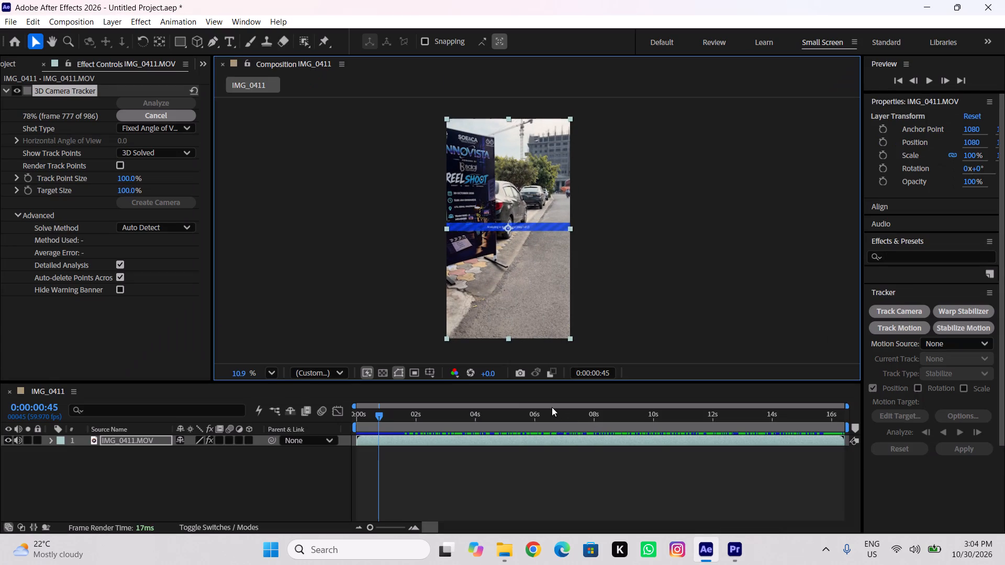
click(724, 541)
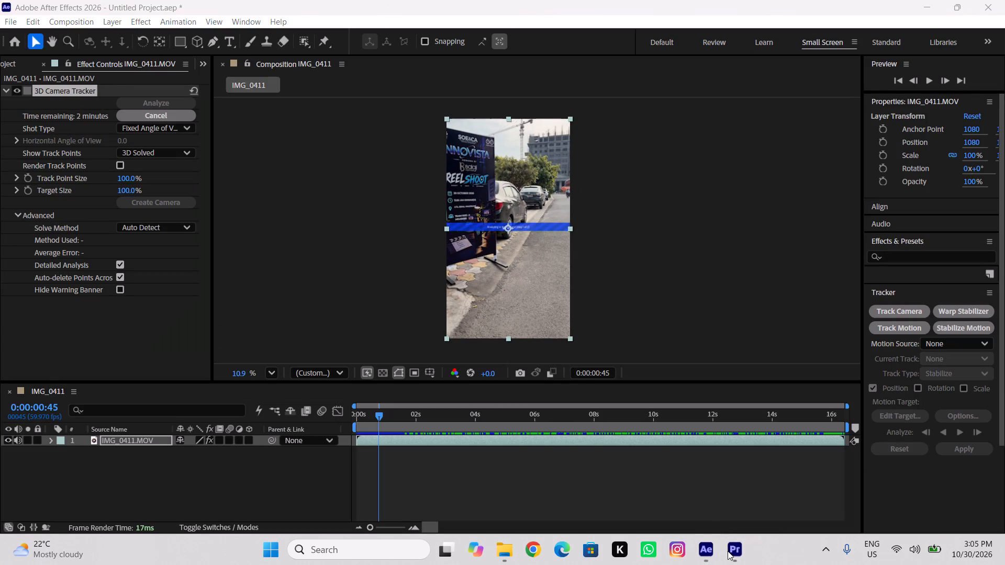
click(729, 555)
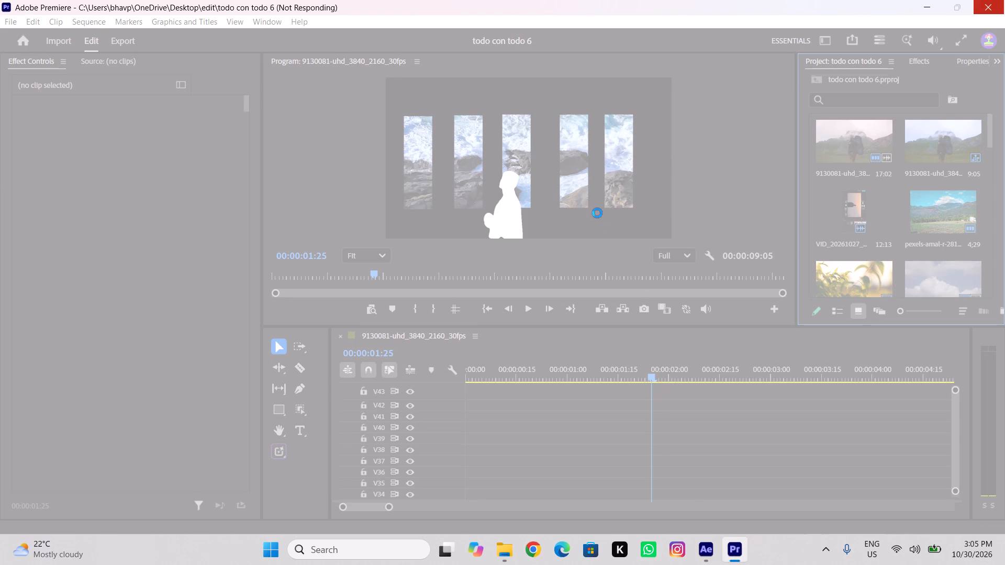
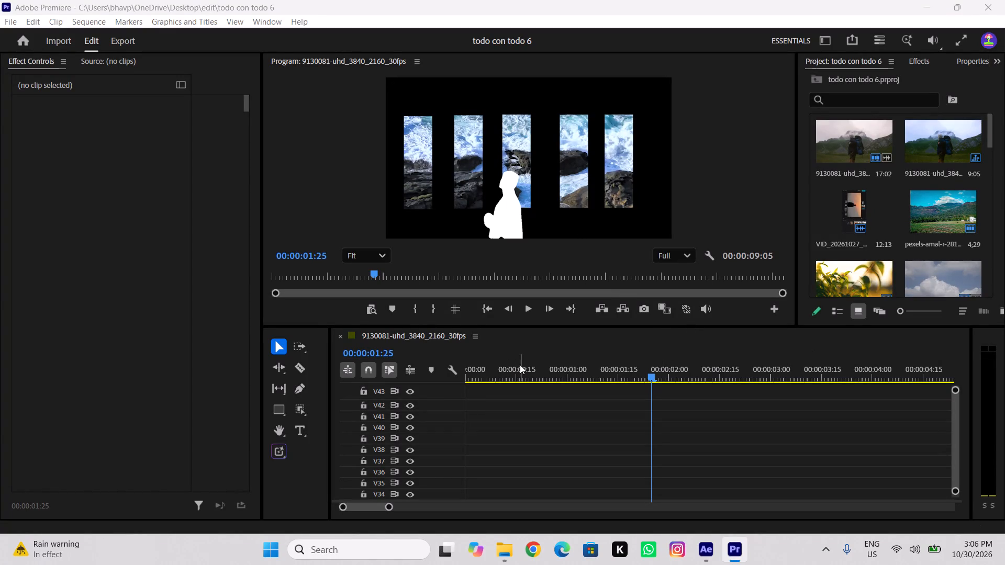
Scrub the 9130081-uhd_3840_2160_30fps sequence to around 00:00:01:24 to preview its frames.
drag(608, 366, 598, 377)
scroll(624, 402, up, 14)
click(654, 366)
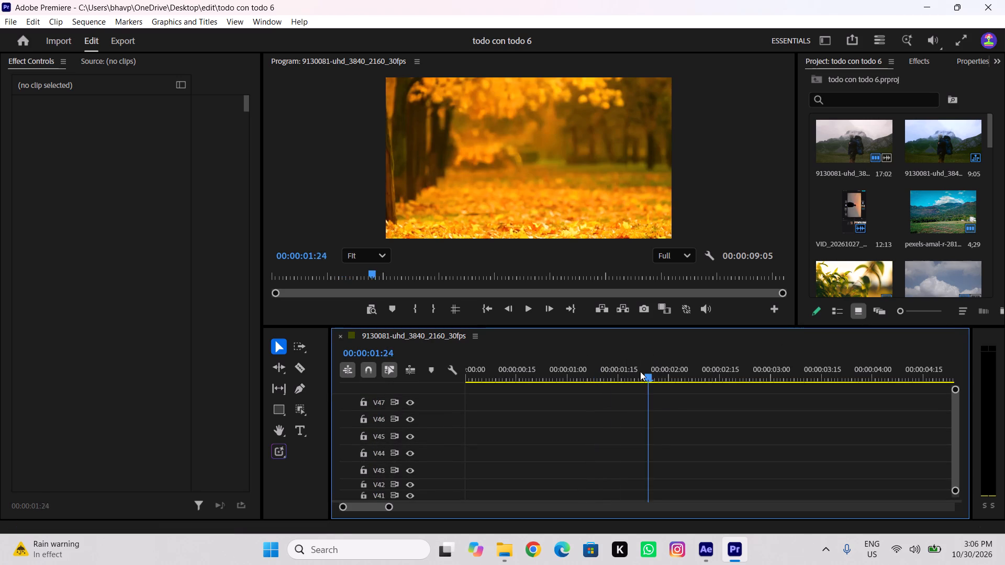